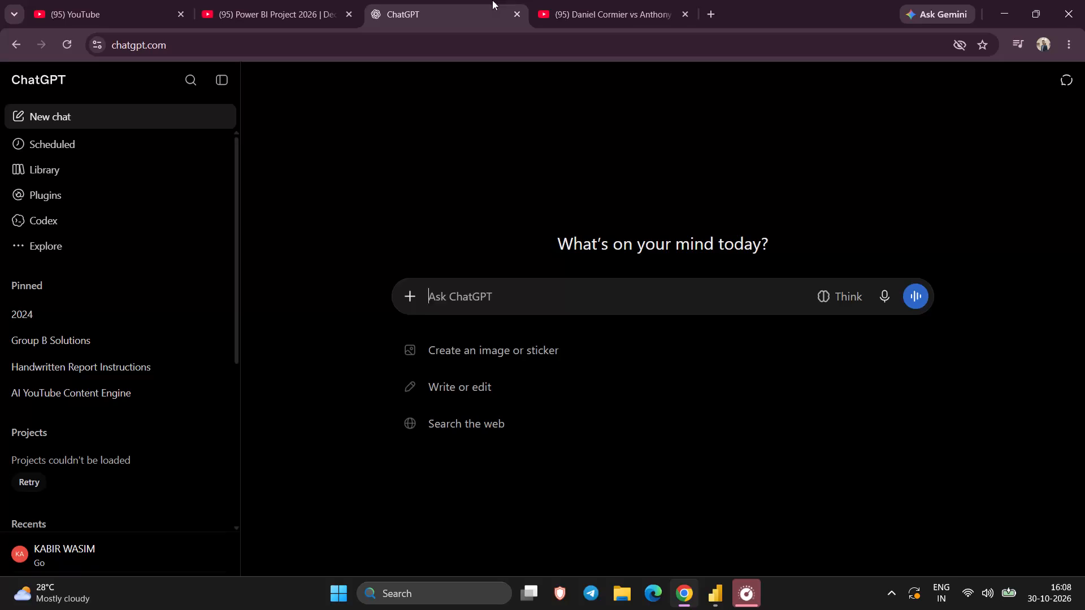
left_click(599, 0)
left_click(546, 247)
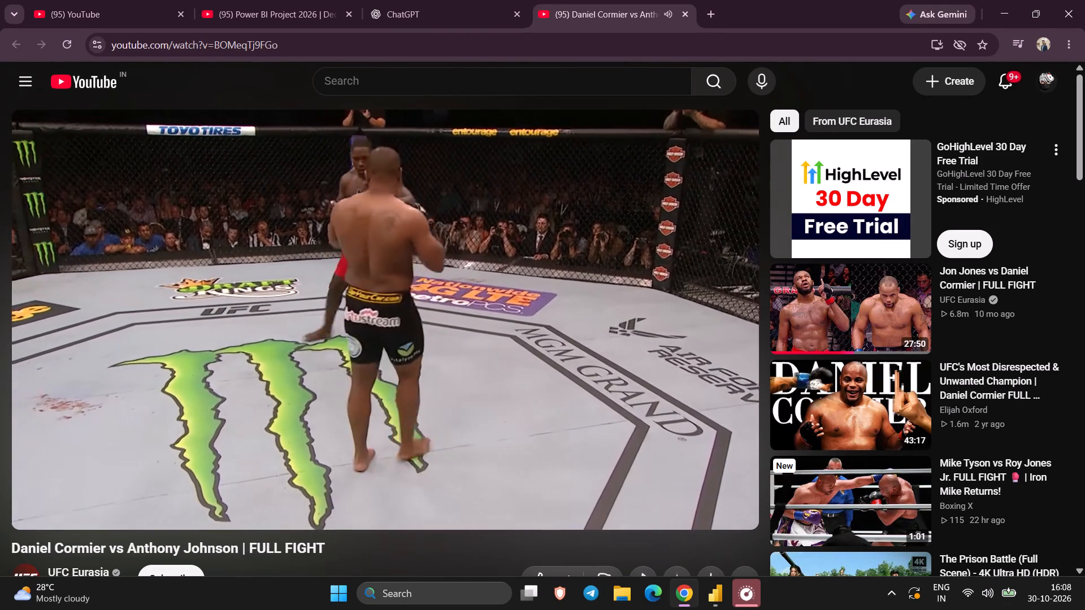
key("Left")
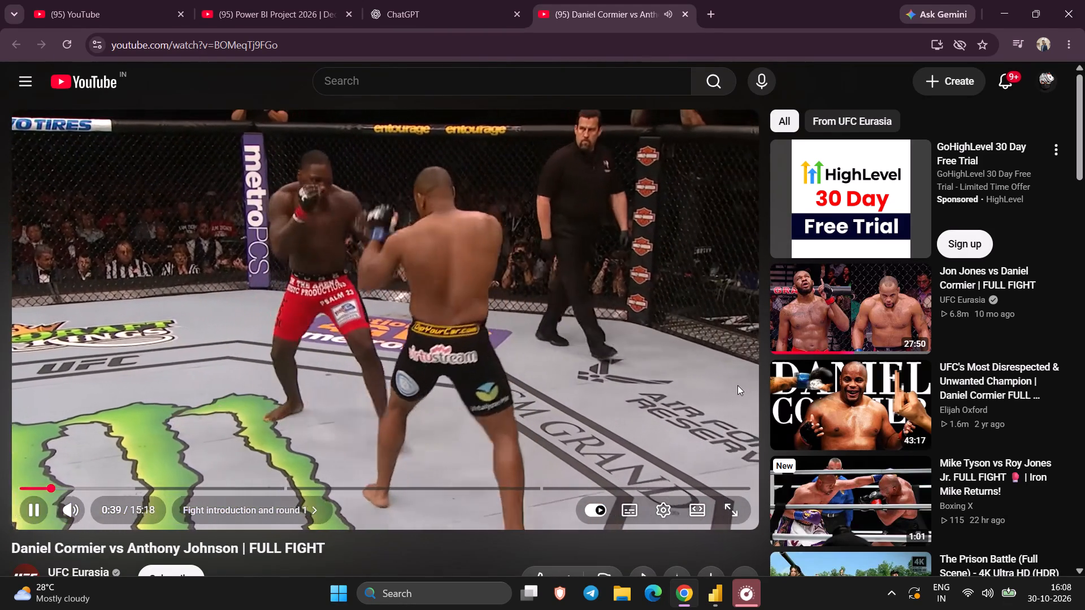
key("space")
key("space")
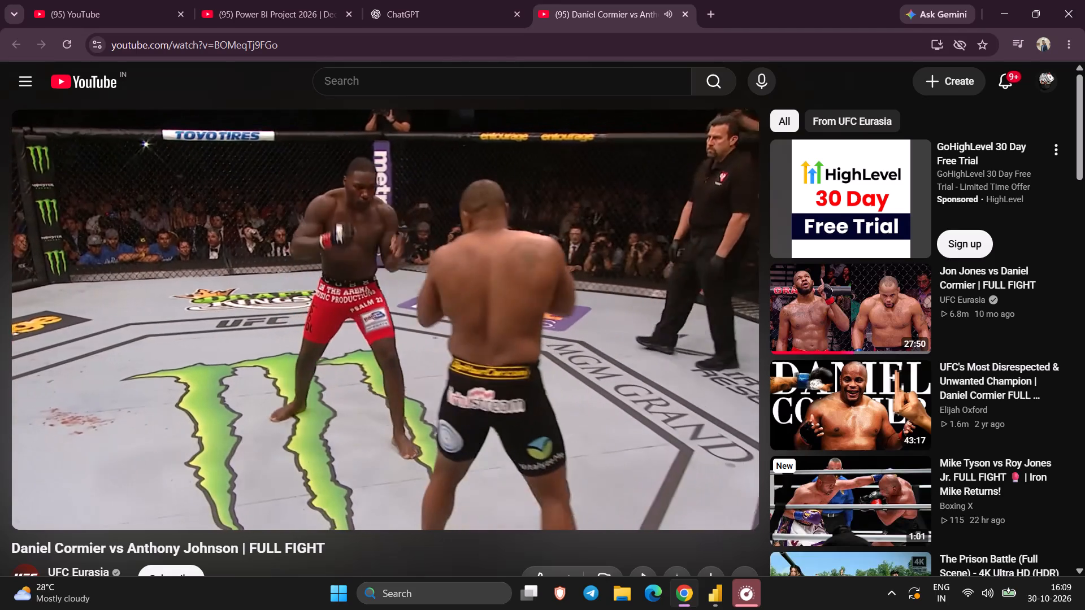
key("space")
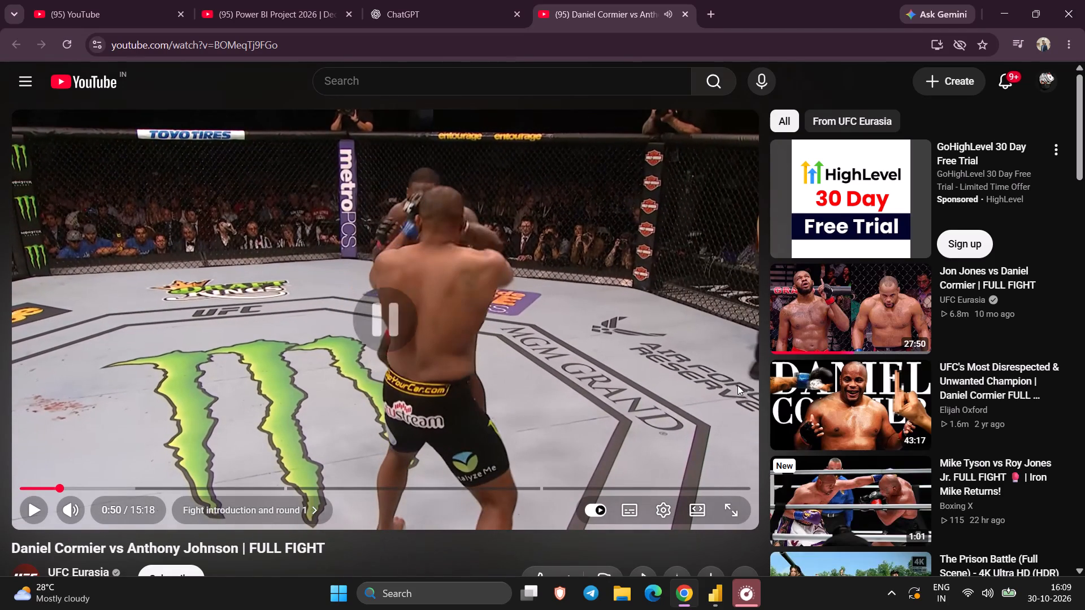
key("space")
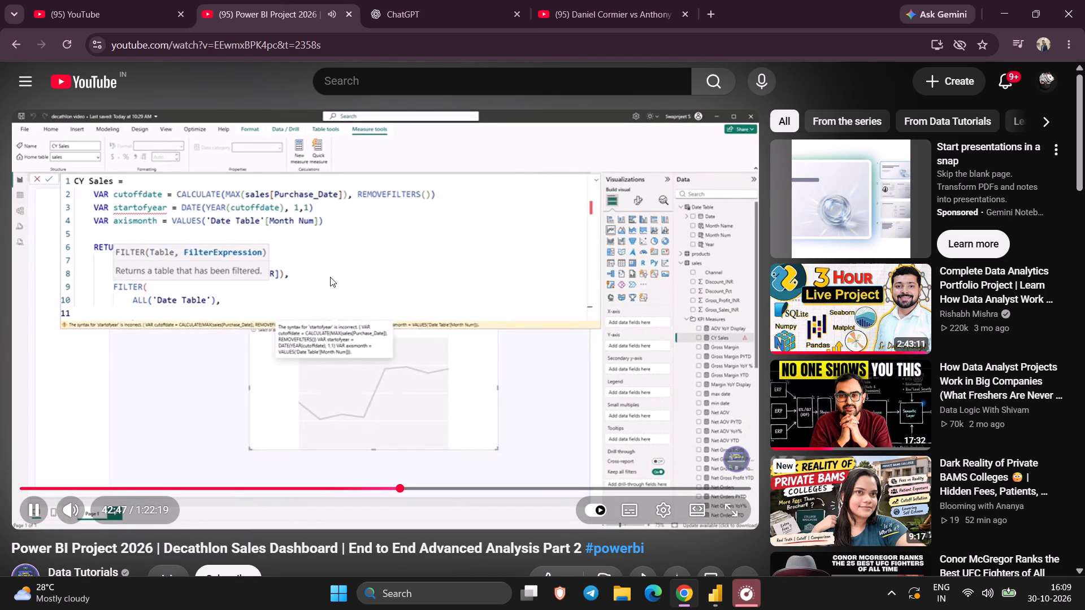
key("Right")
key("Right")
key("Right")
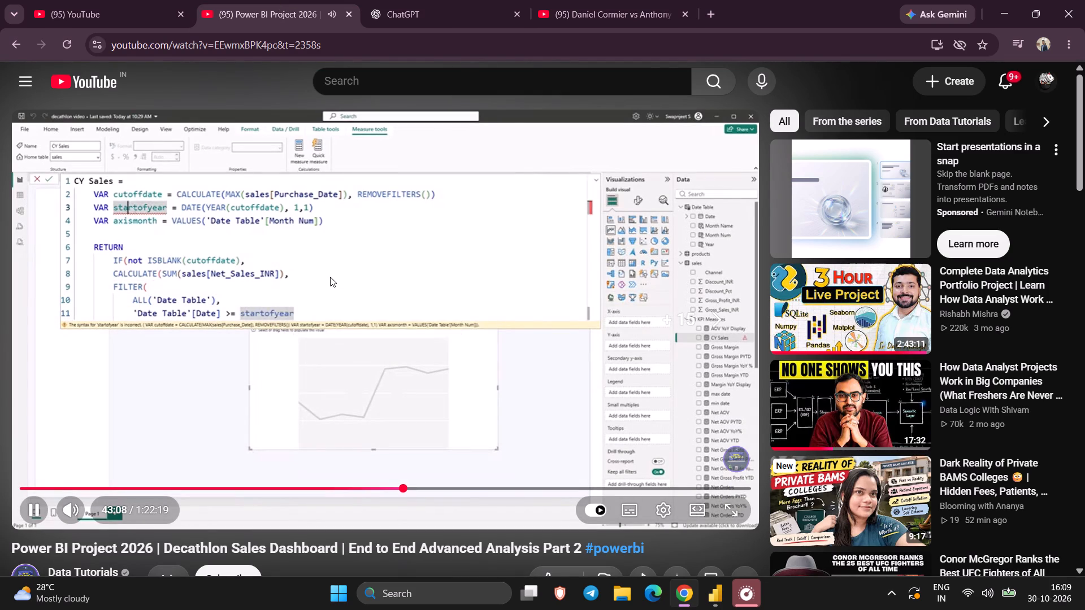
key("space")
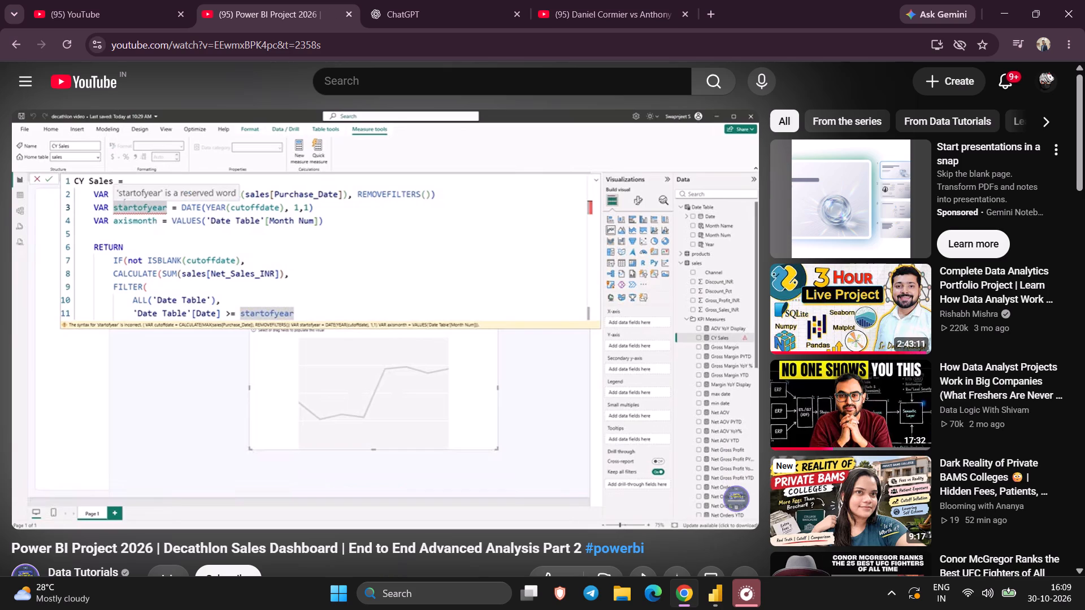
key("space")
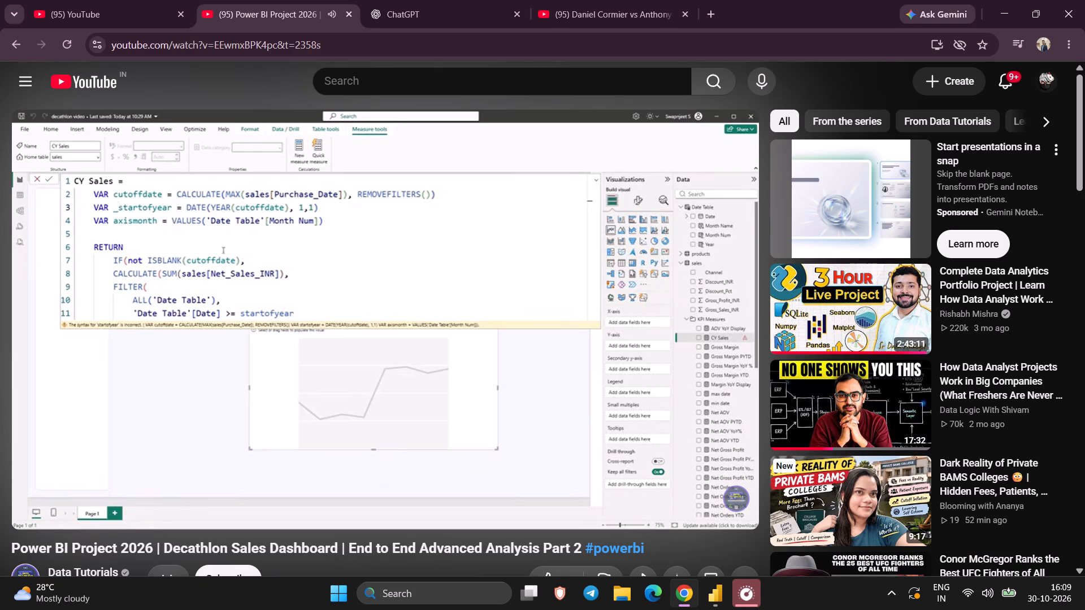
key("Left")
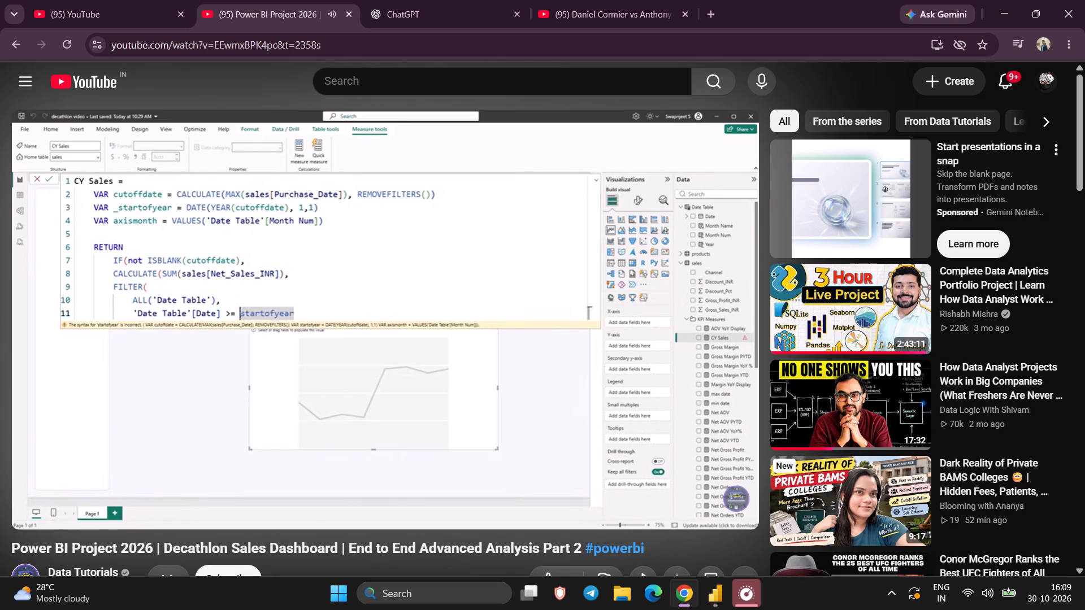
key("space")
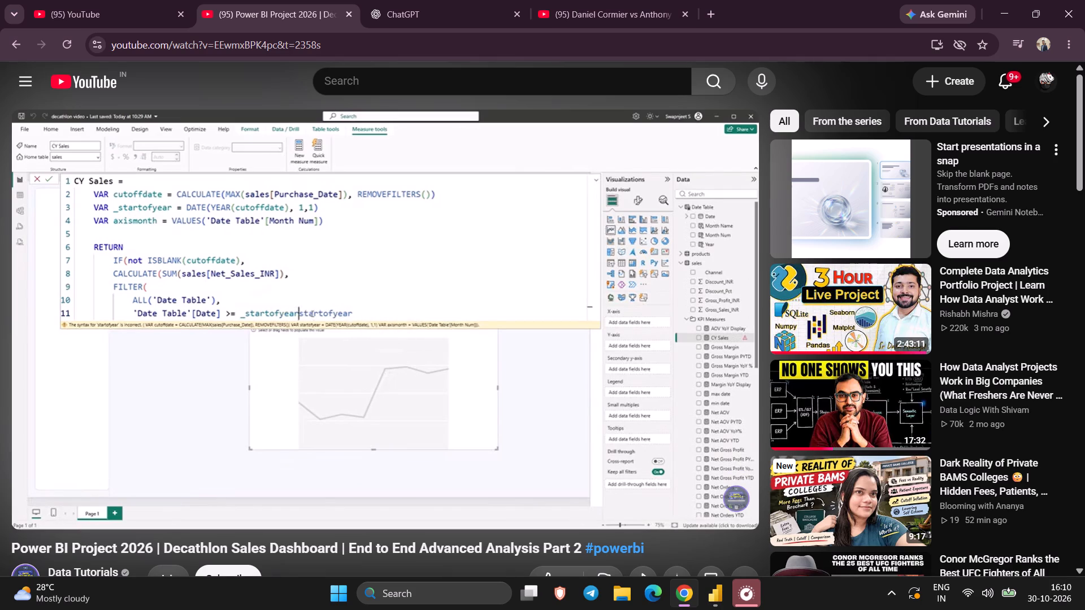
key("space")
key("space")
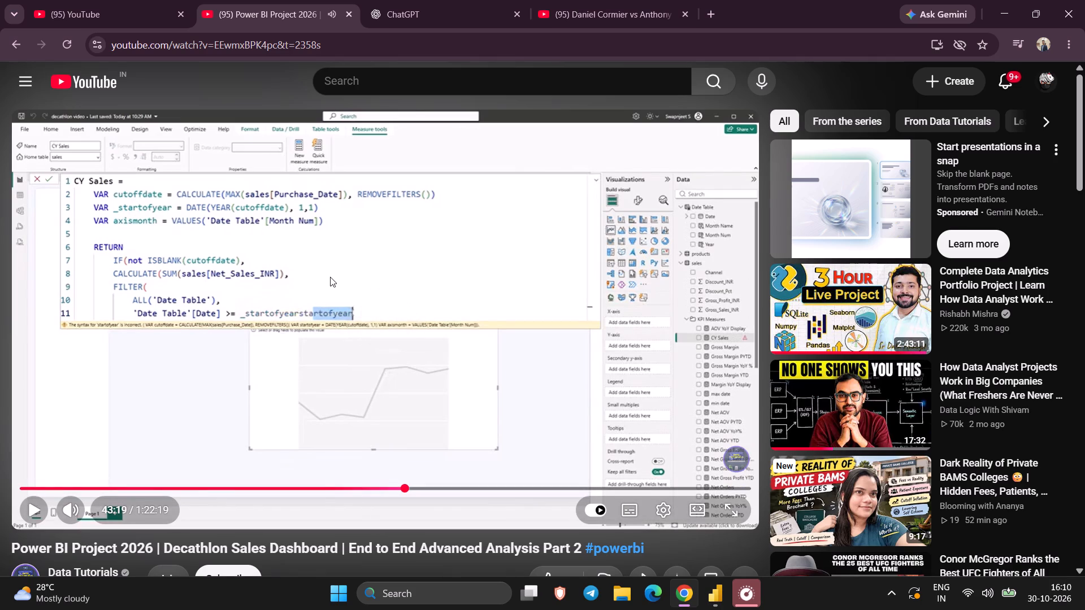
key("space")
key("space")
key("space")
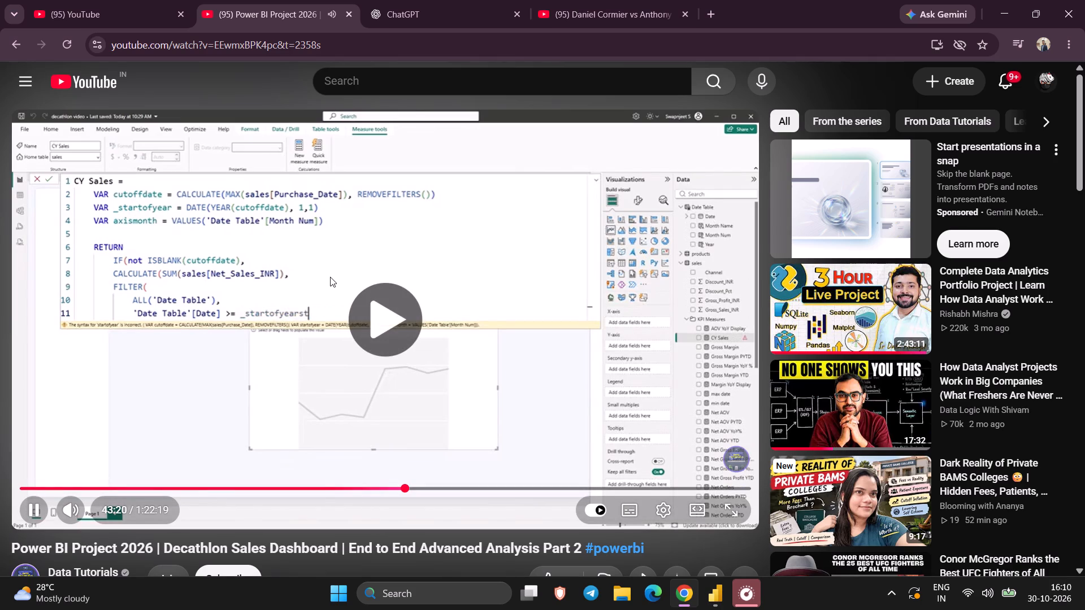
key("space")
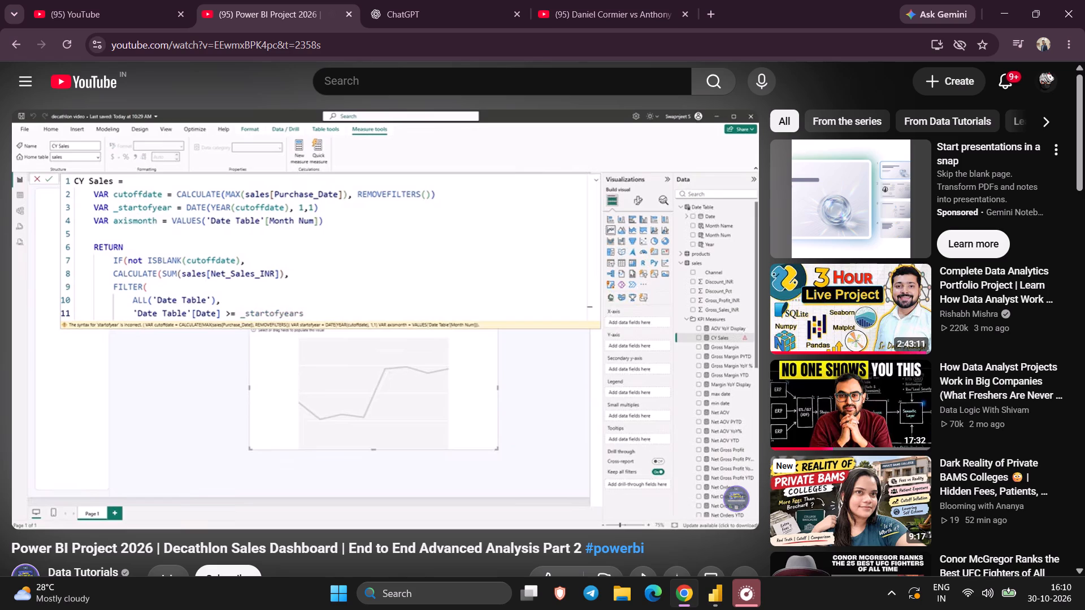
key("space")
key("space")
key("space")
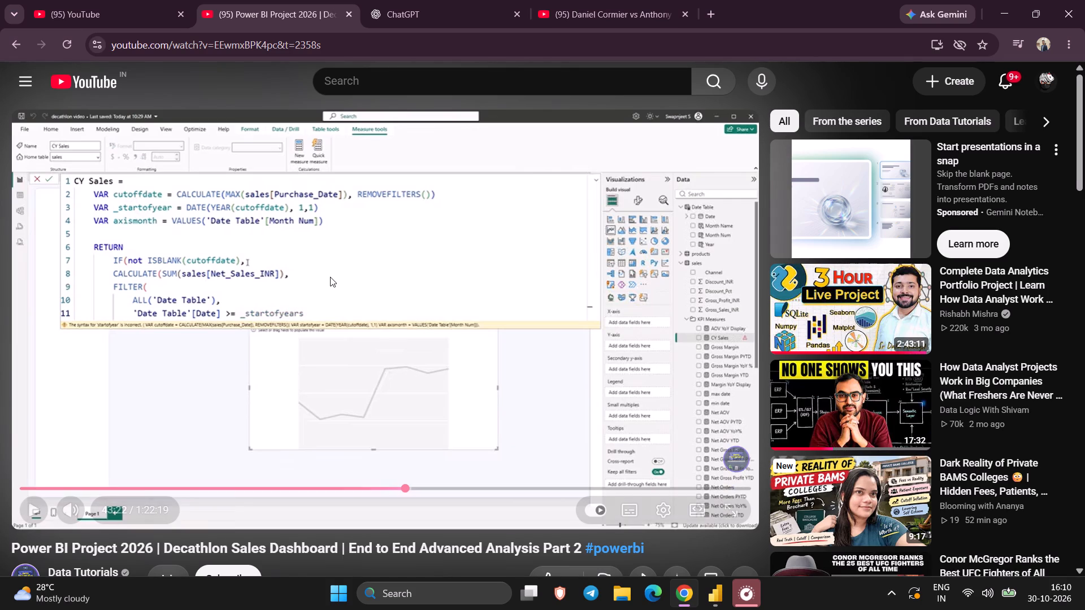
key("space")
key("space")
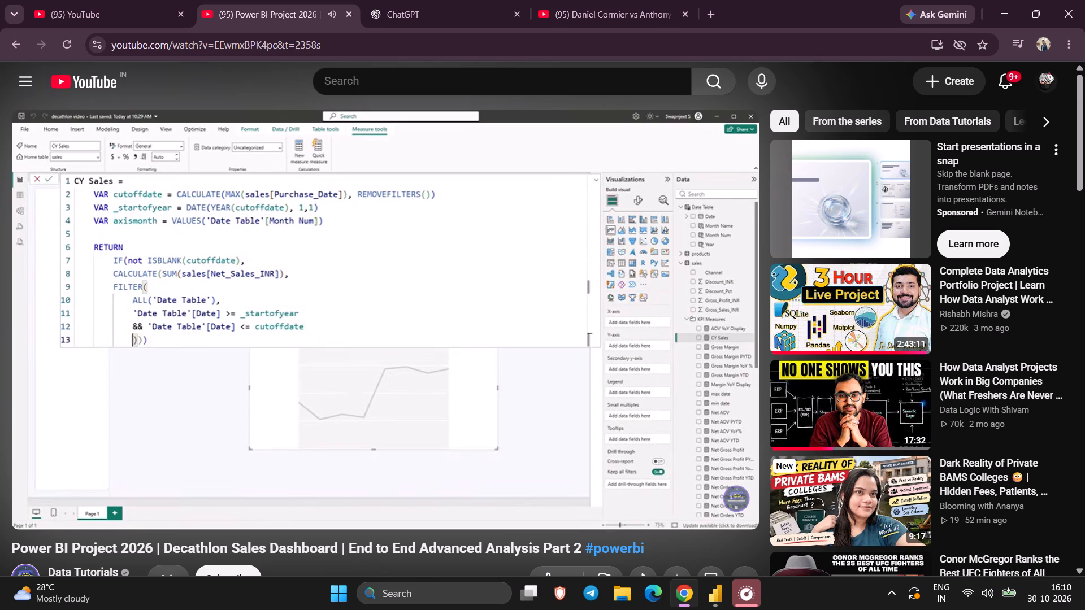
key("Right")
key("Right")
key("Right")
key("Right")
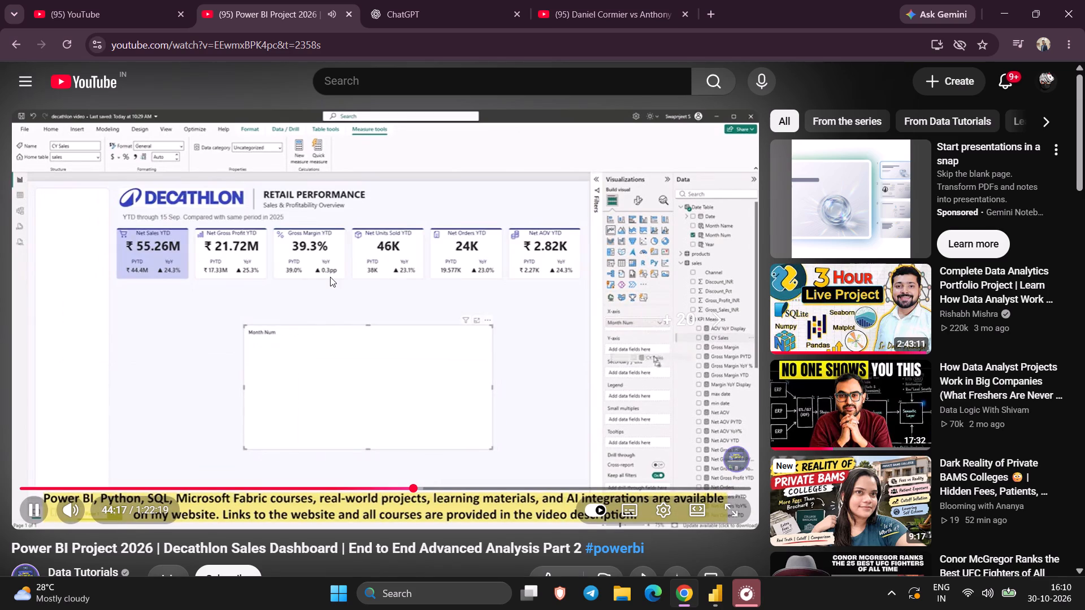
key("Left")
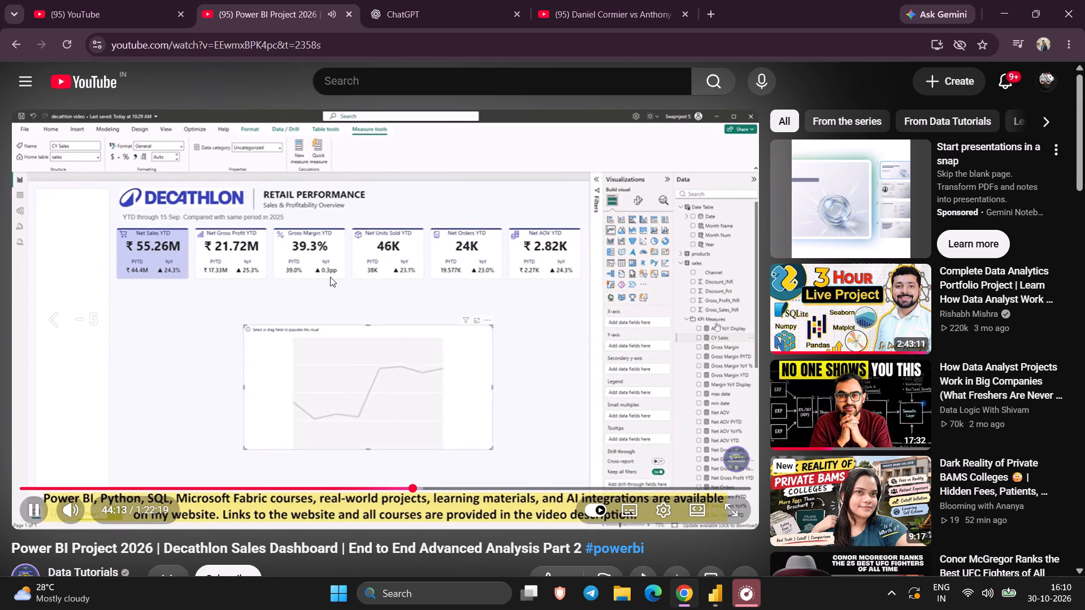
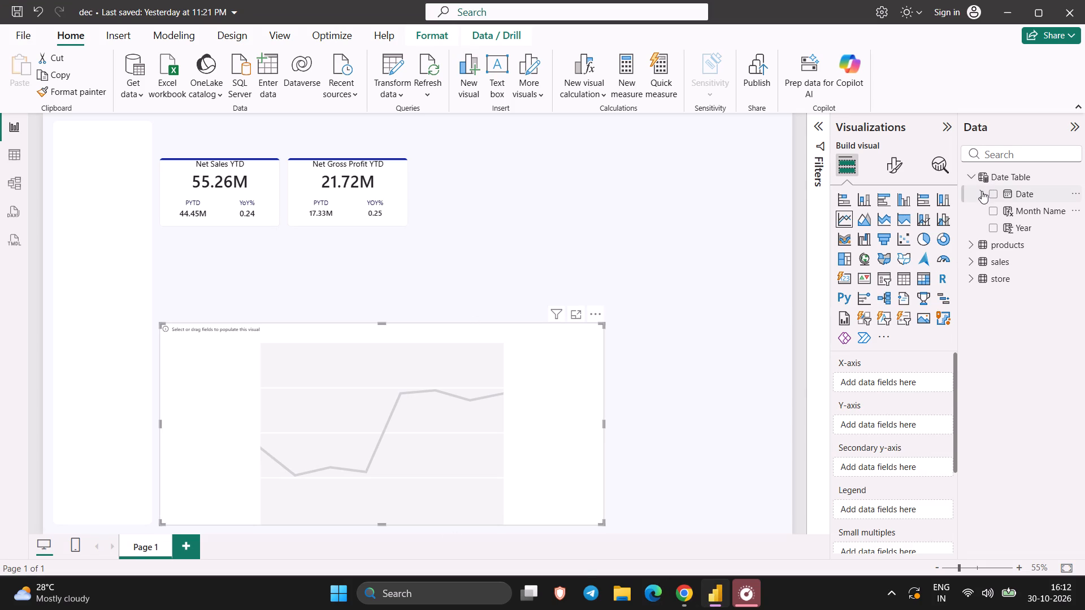
left_click(976, 249)
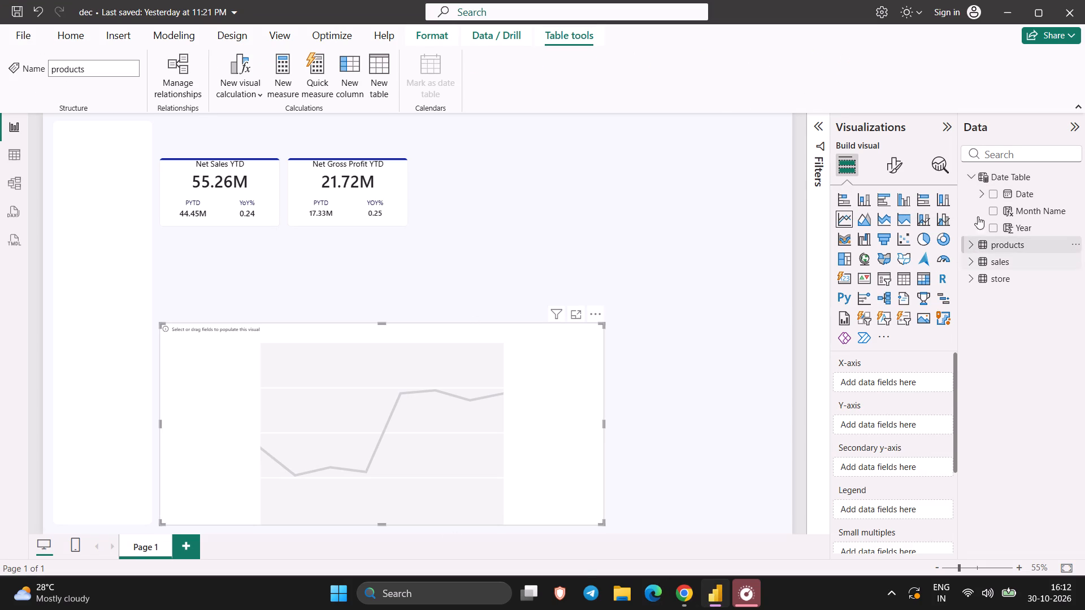
left_click(970, 173)
left_click(967, 195)
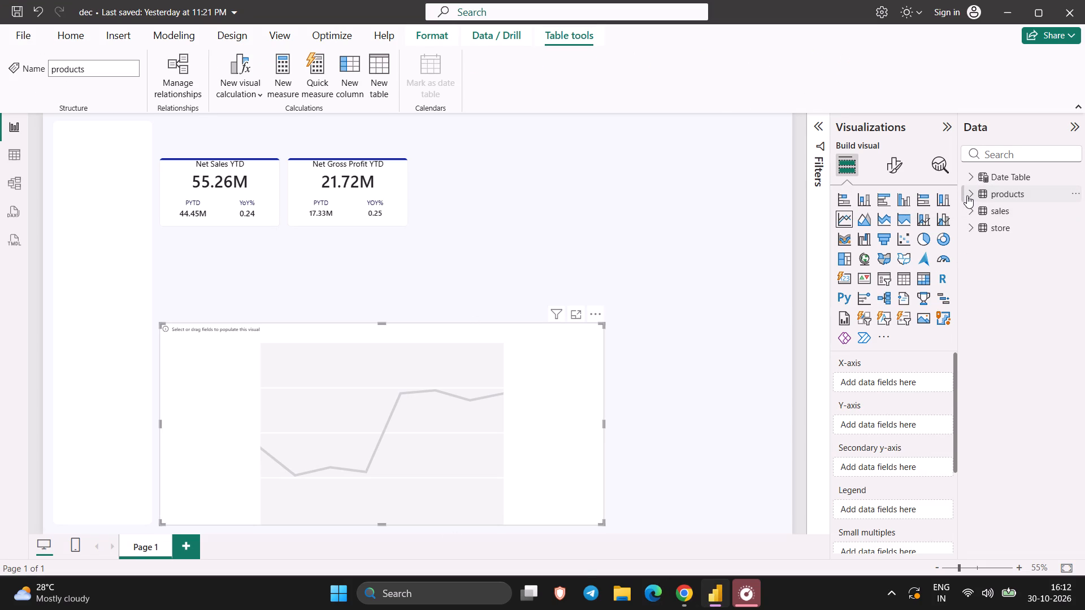
left_click(982, 193)
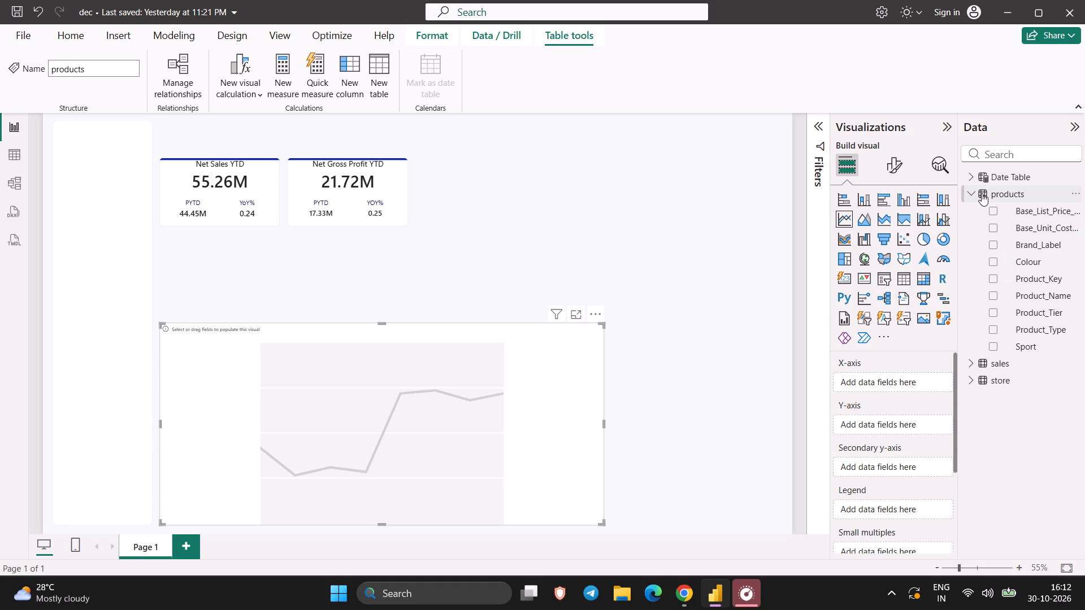
left_click(971, 192)
left_click(966, 211)
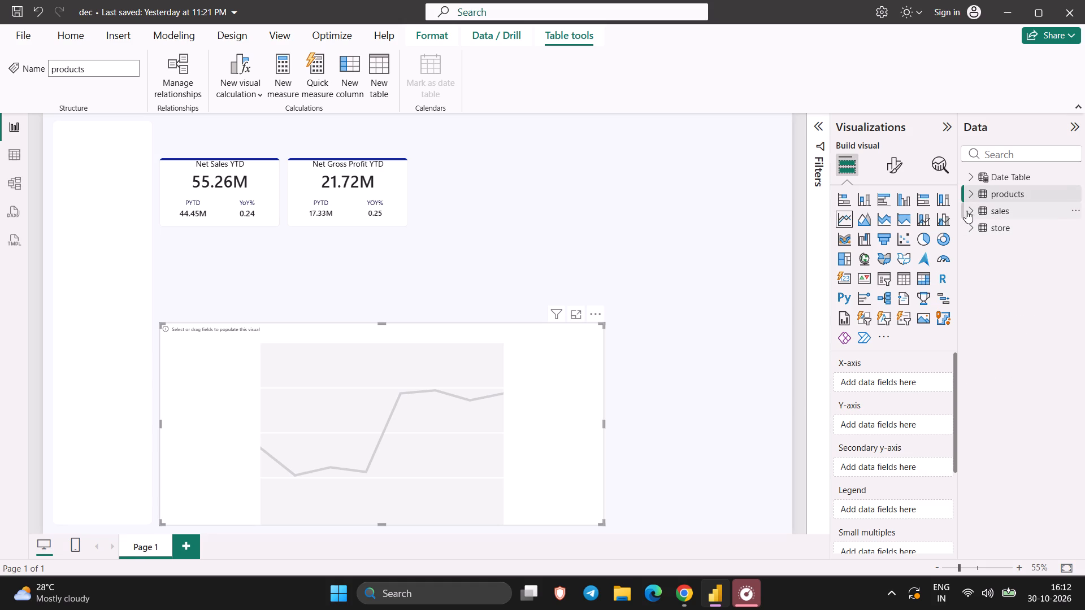
left_click(1034, 315)
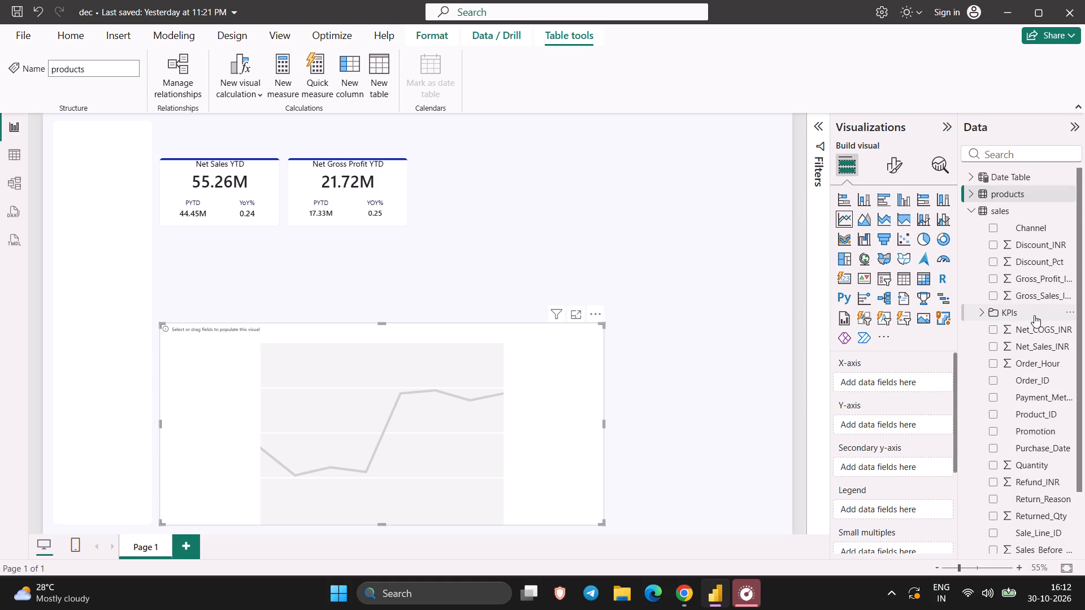
left_click(1034, 315)
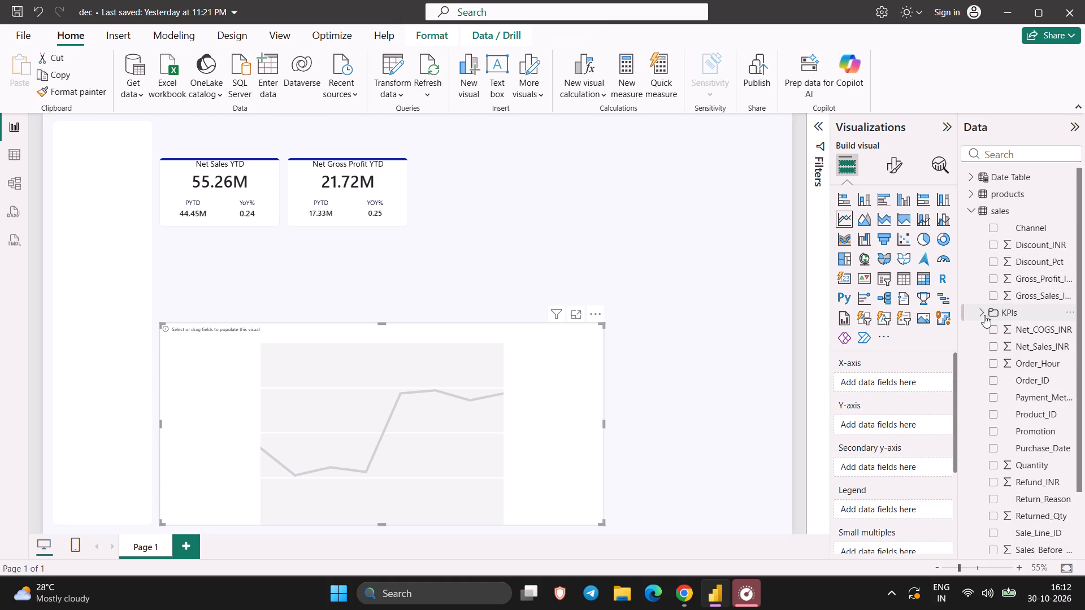
left_click(982, 315)
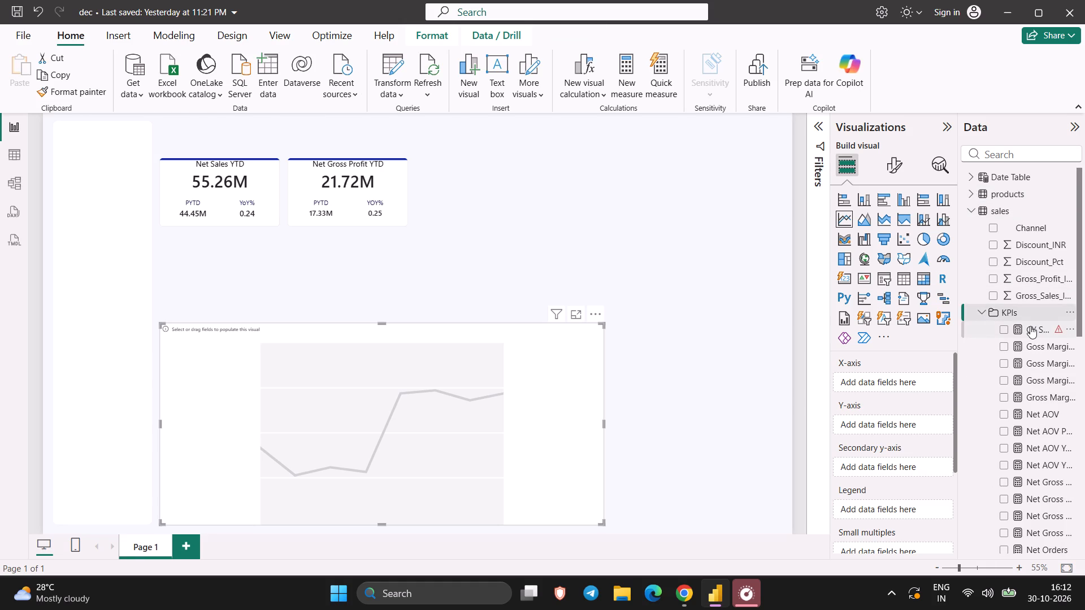
left_click(1030, 326)
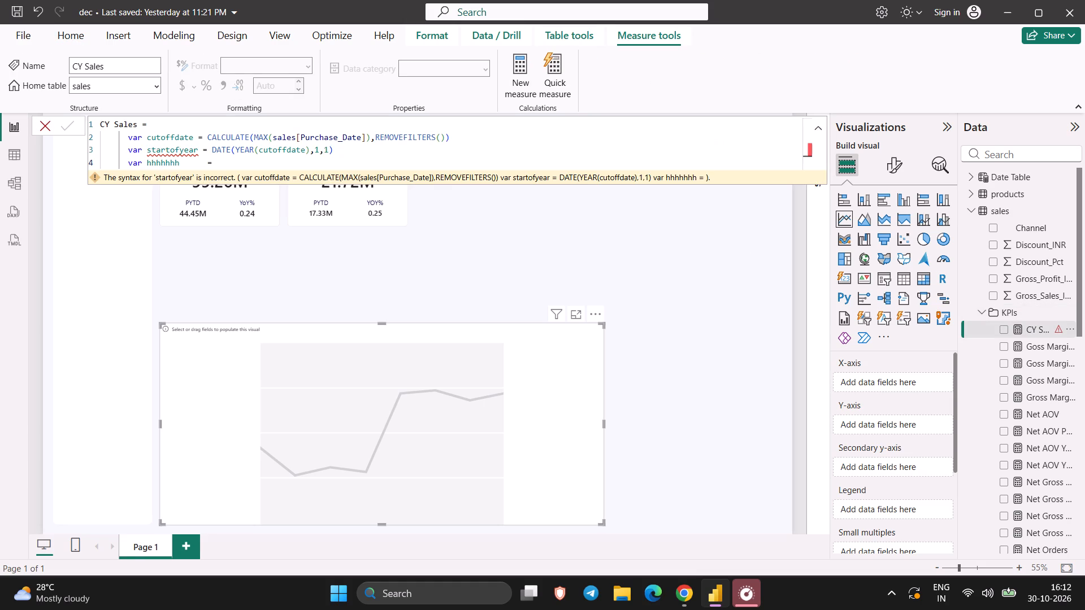
left_click_drag(197, 164, 68, 118)
key("ctrl+v")
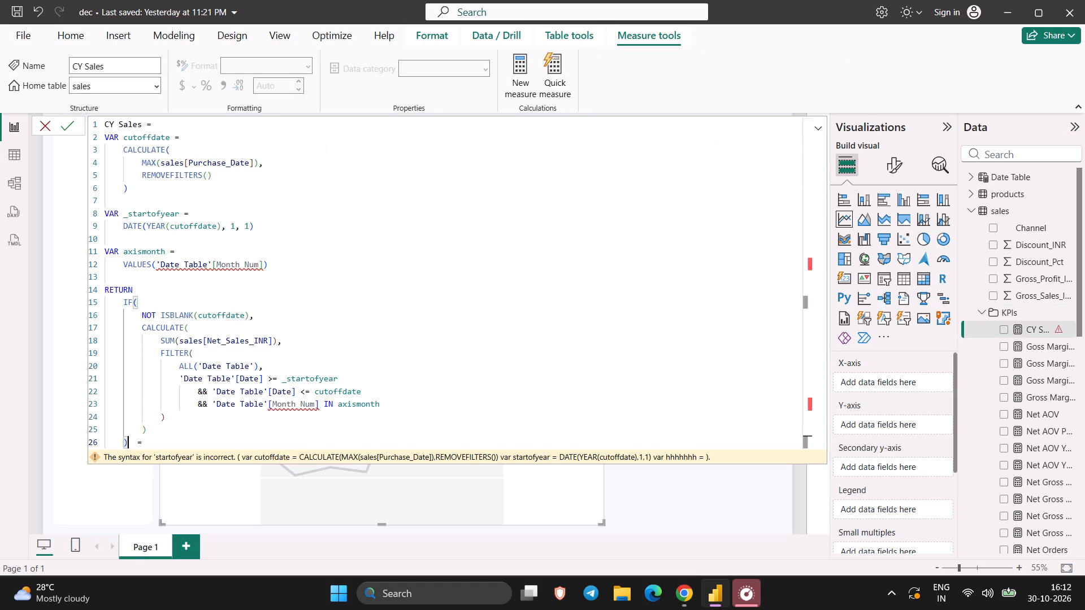
left_click(190, 262)
left_click(73, 129)
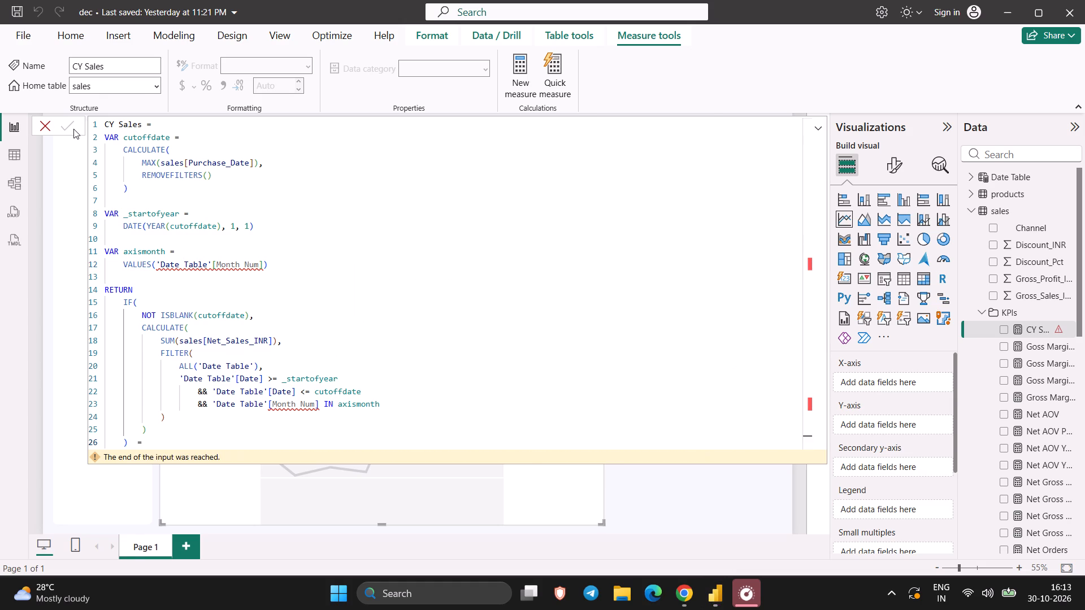
Check the formula's Month Num reference against the Date Table's columns in Model view and Table view.
left_click(228, 274)
left_click(246, 262)
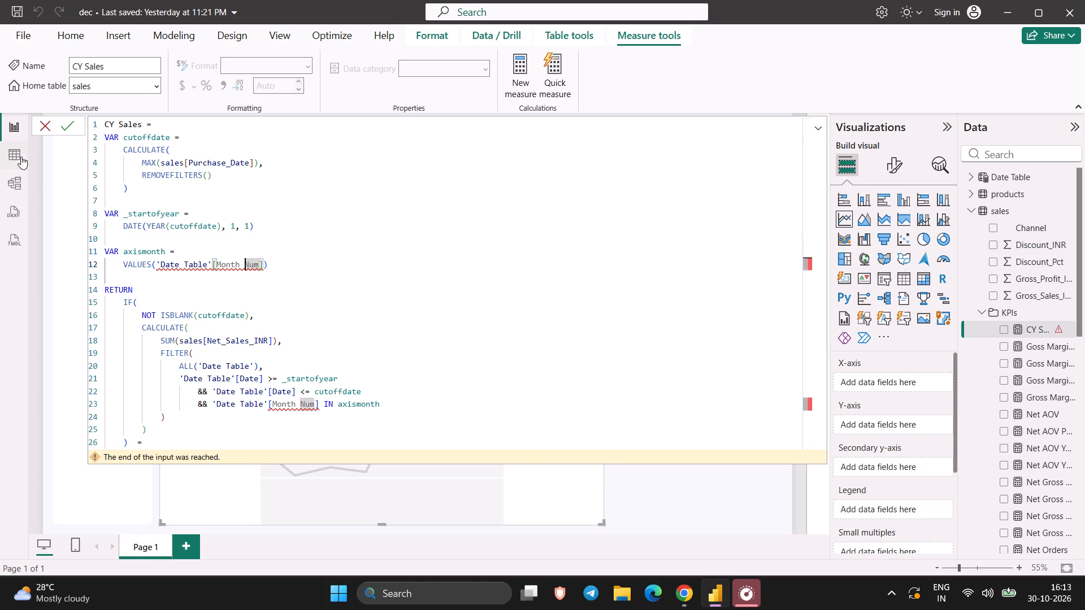
left_click(12, 182)
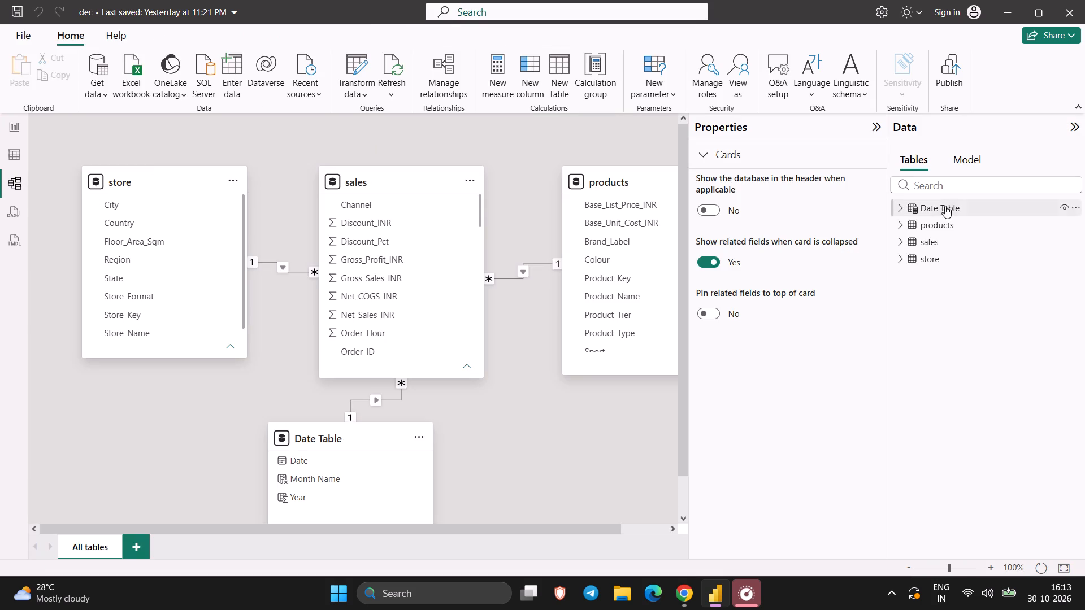
left_click(938, 210)
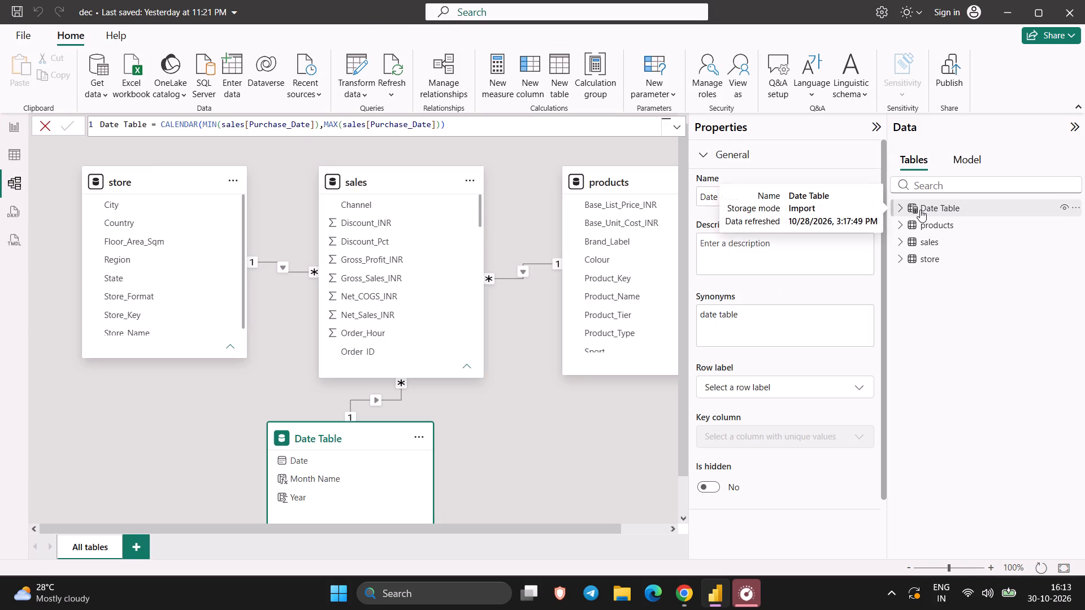
left_click(3, 152)
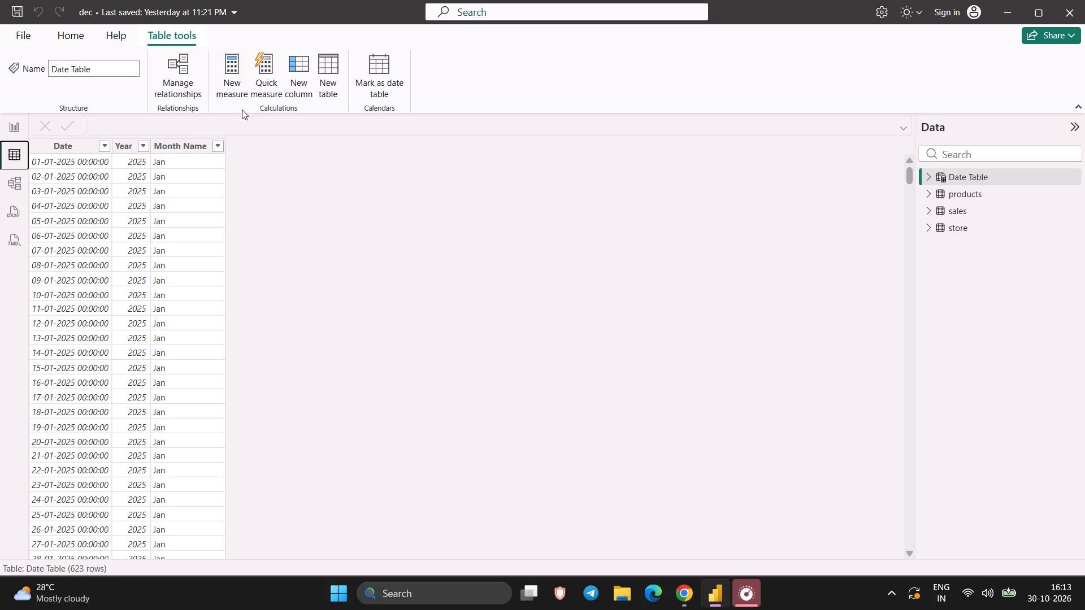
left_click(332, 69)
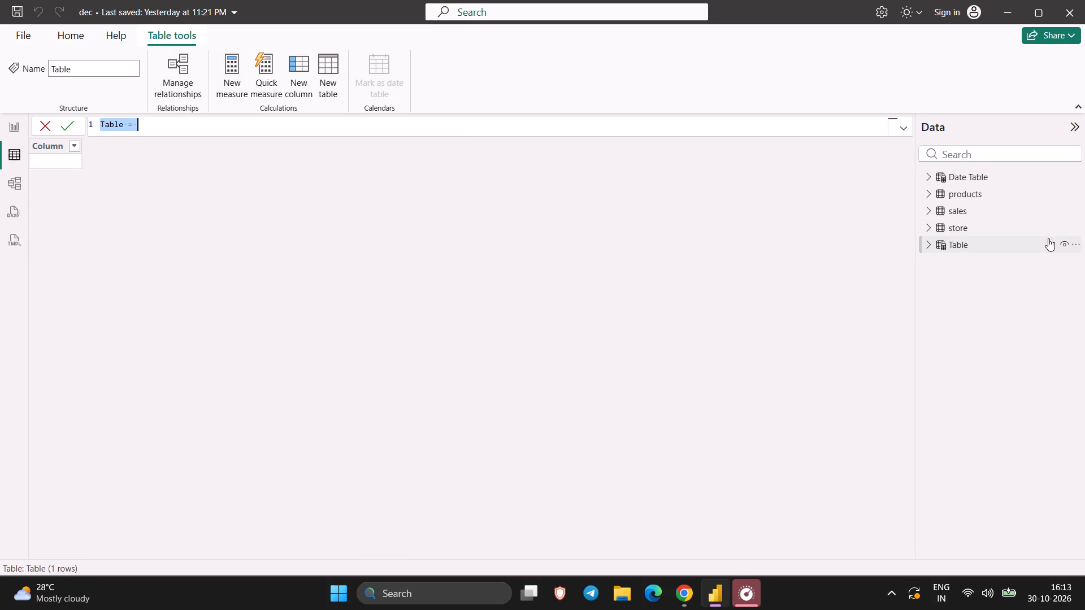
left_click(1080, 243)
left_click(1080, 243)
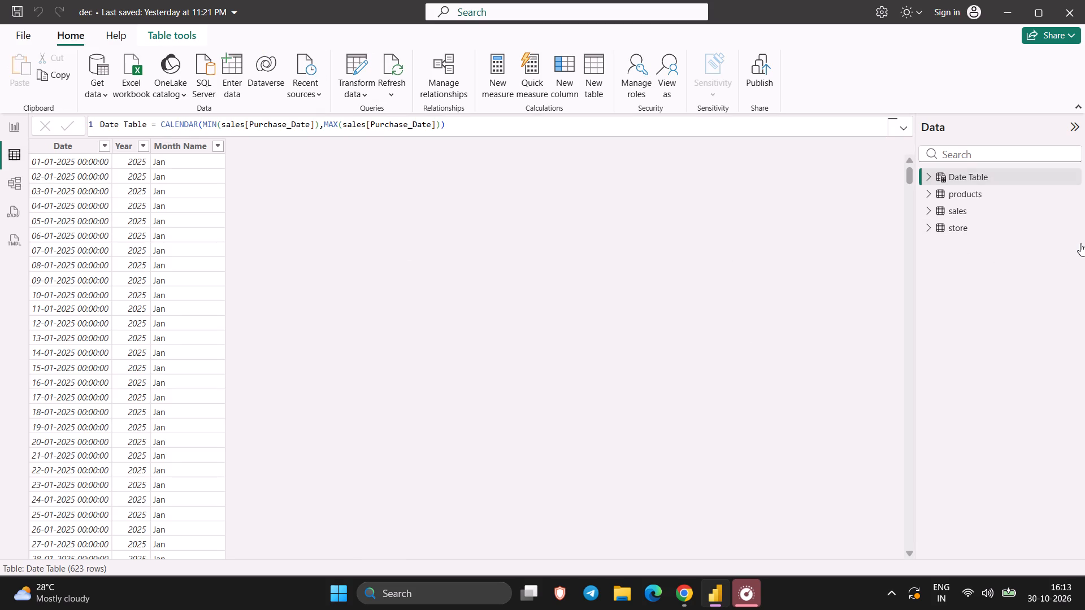
Add a calculated column to the Date Table: Month Num = MONTH('Date Table'[Date]).
left_click(997, 177)
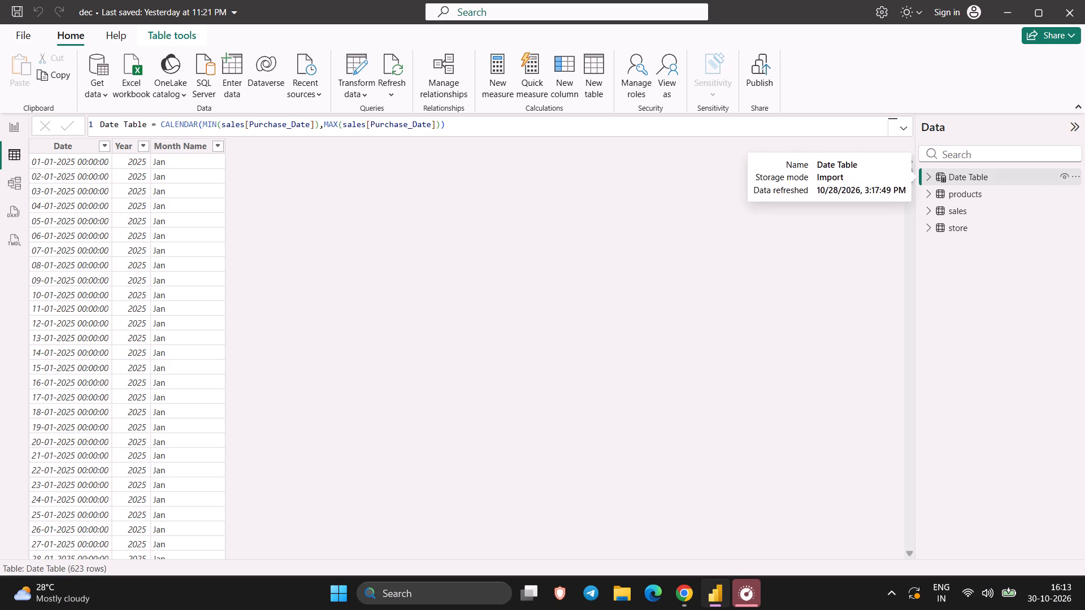
left_click(565, 73)
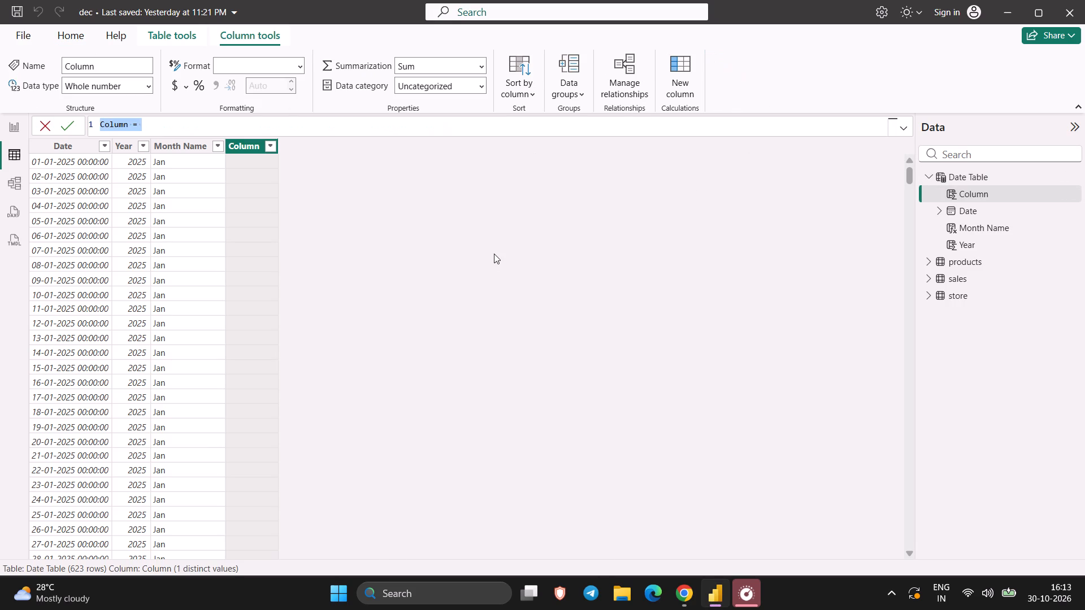
type("Month")
key("space")
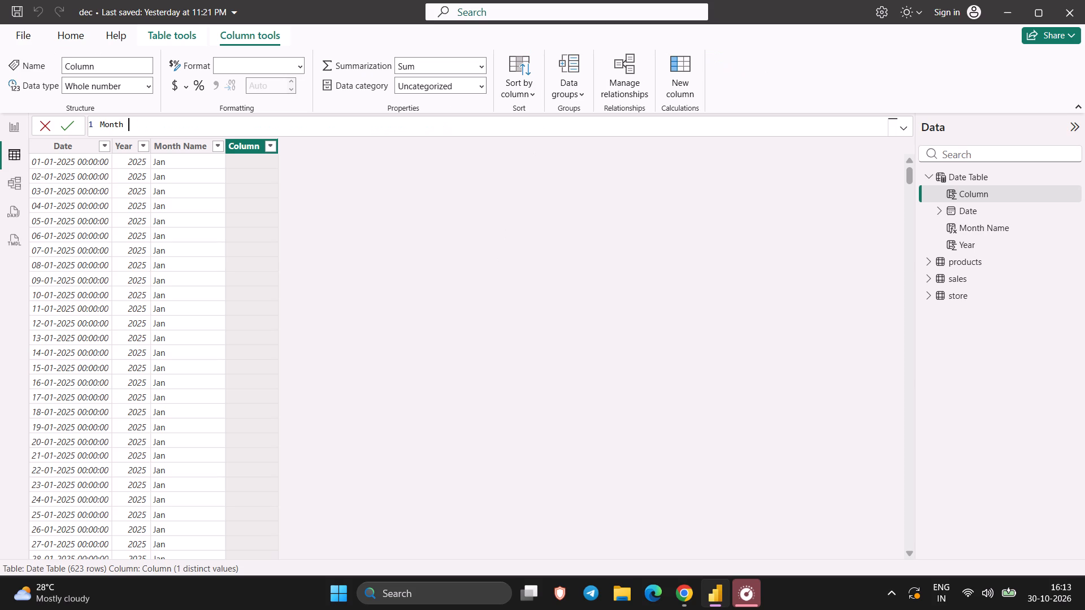
type("Num =")
key("space")
type("mo")
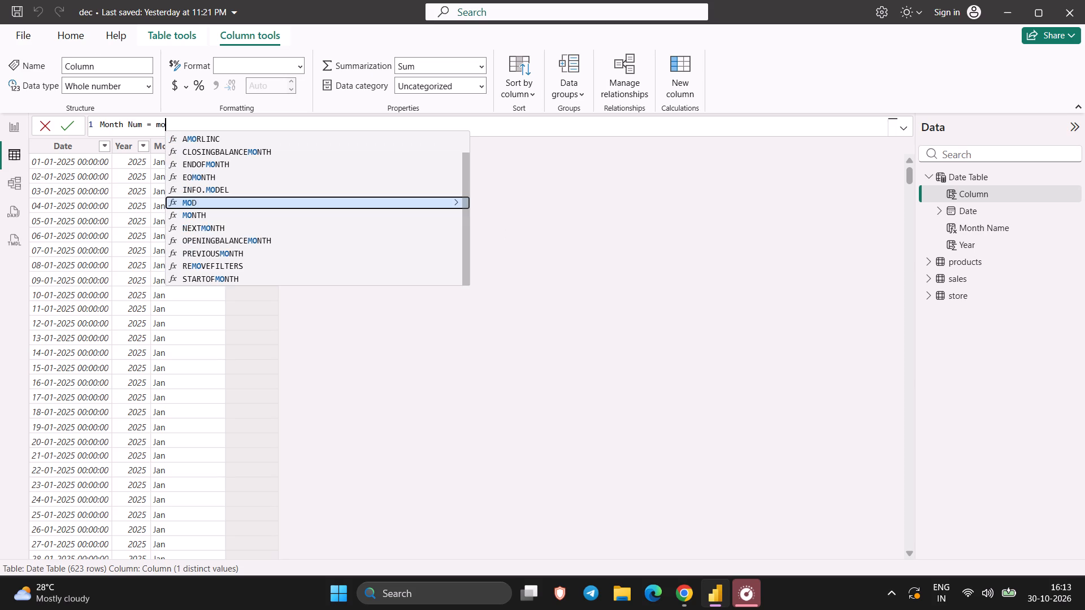
key("Down")
key("Return")
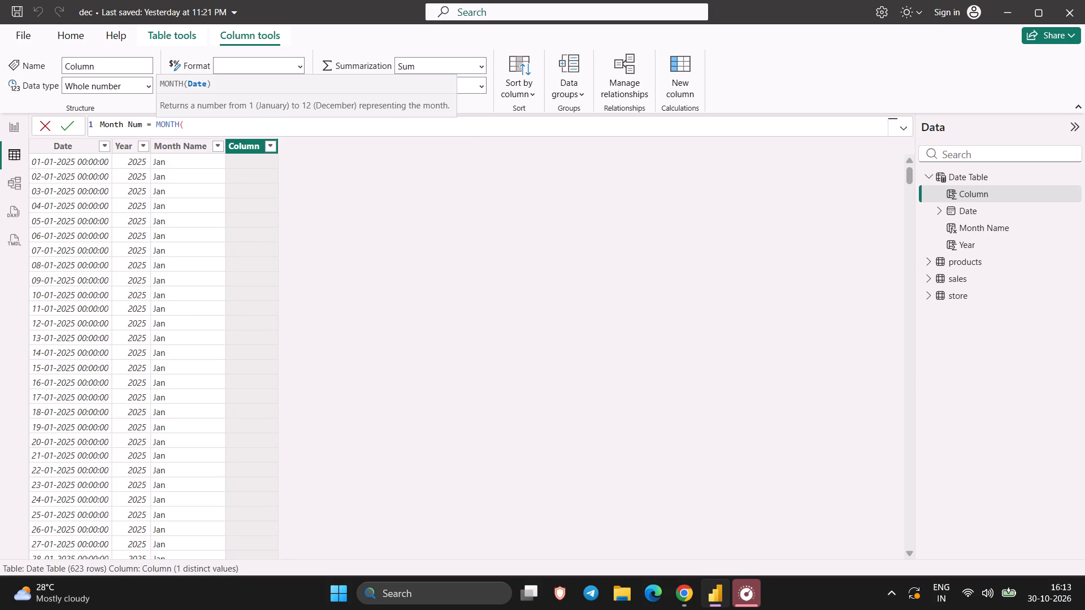
key("d")
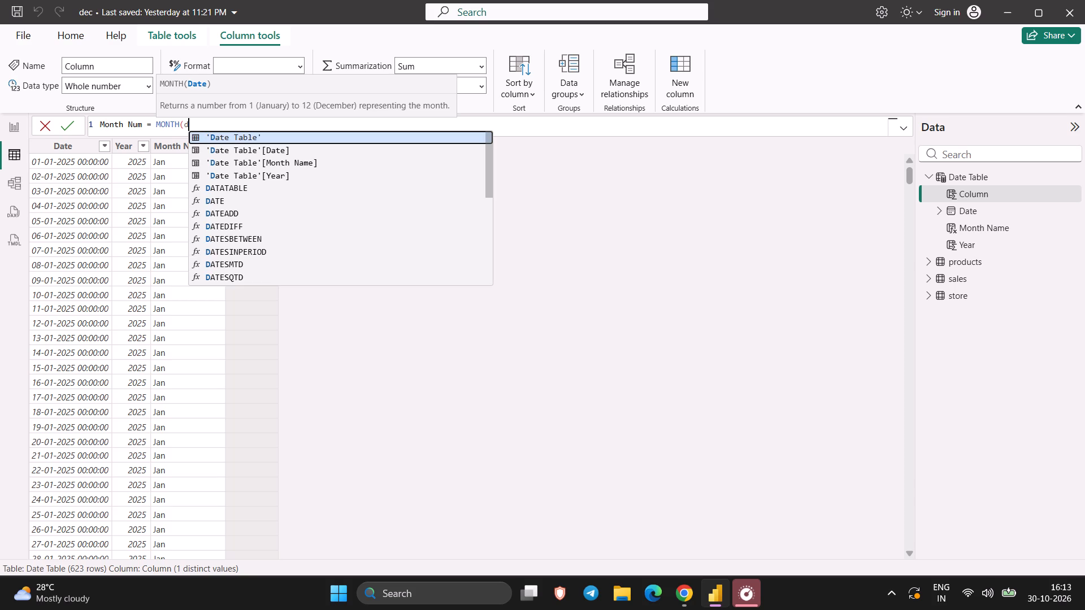
key("Down")
key("Return")
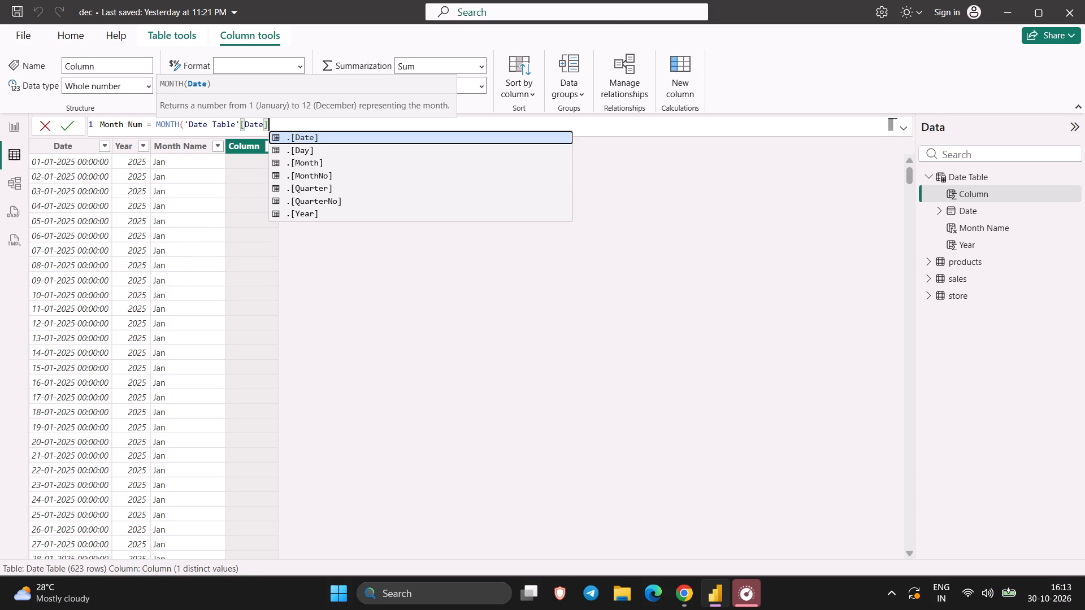
key("shift+parenright")
key("Return")
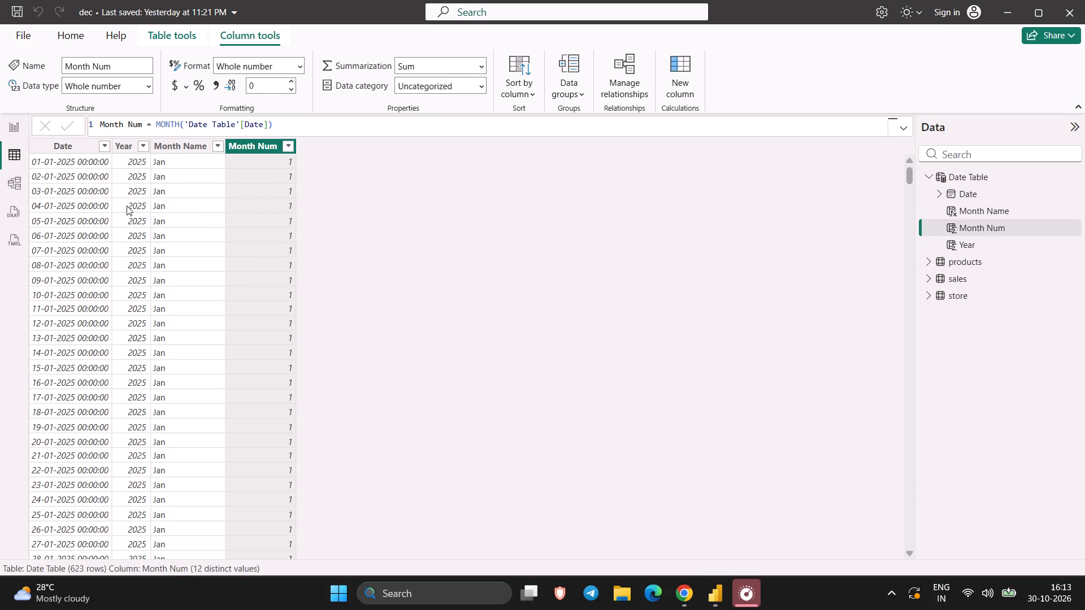
Return to Report view, reopen the CY Sales measure in the KPIs folder and try committing its formula again.
left_click(0, 114)
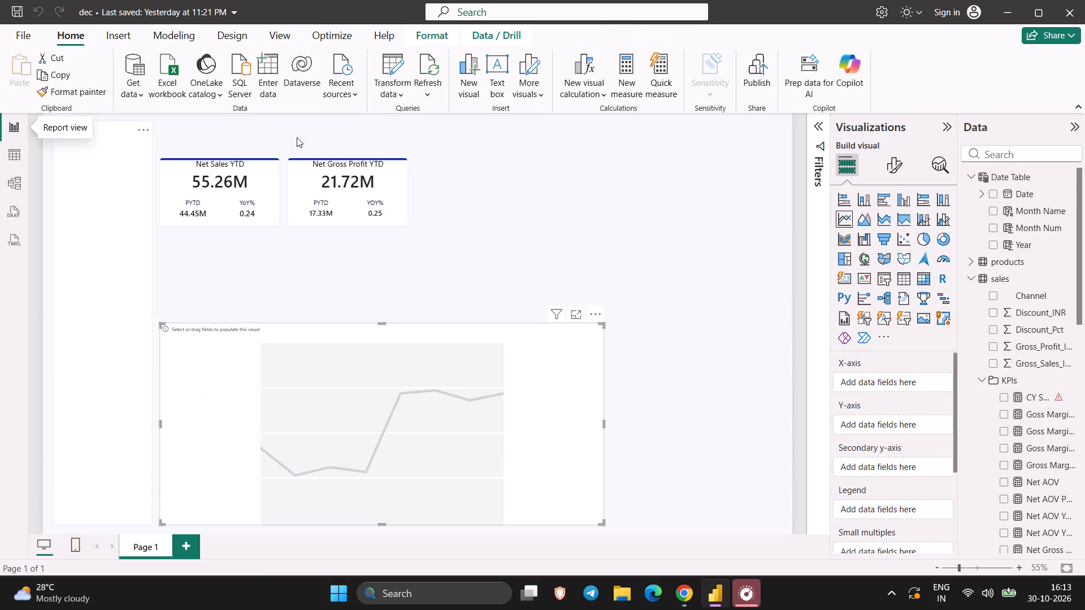
left_click(1030, 391)
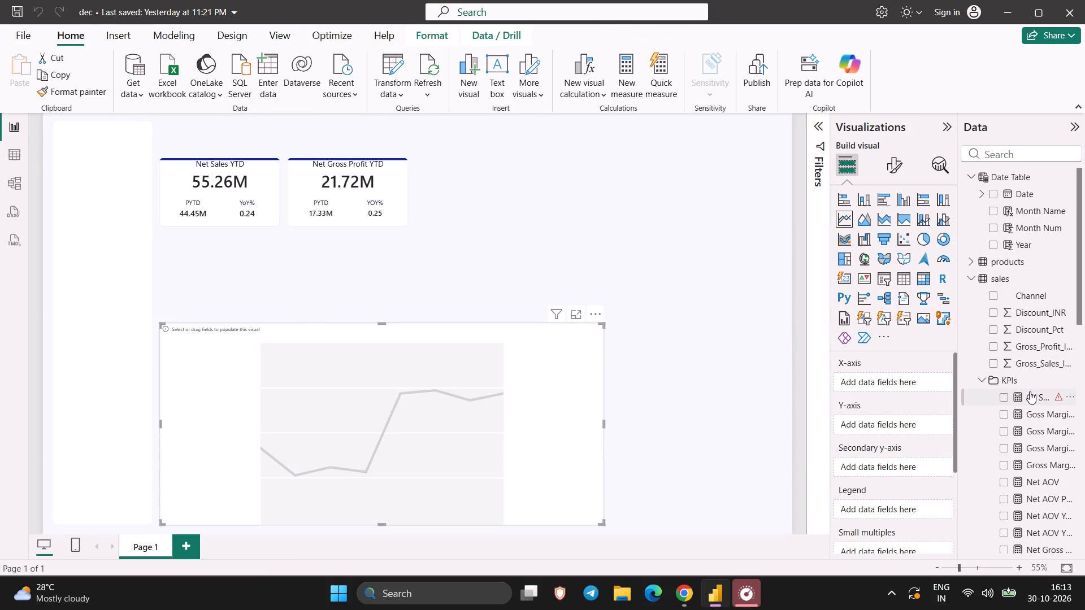
left_click(68, 128)
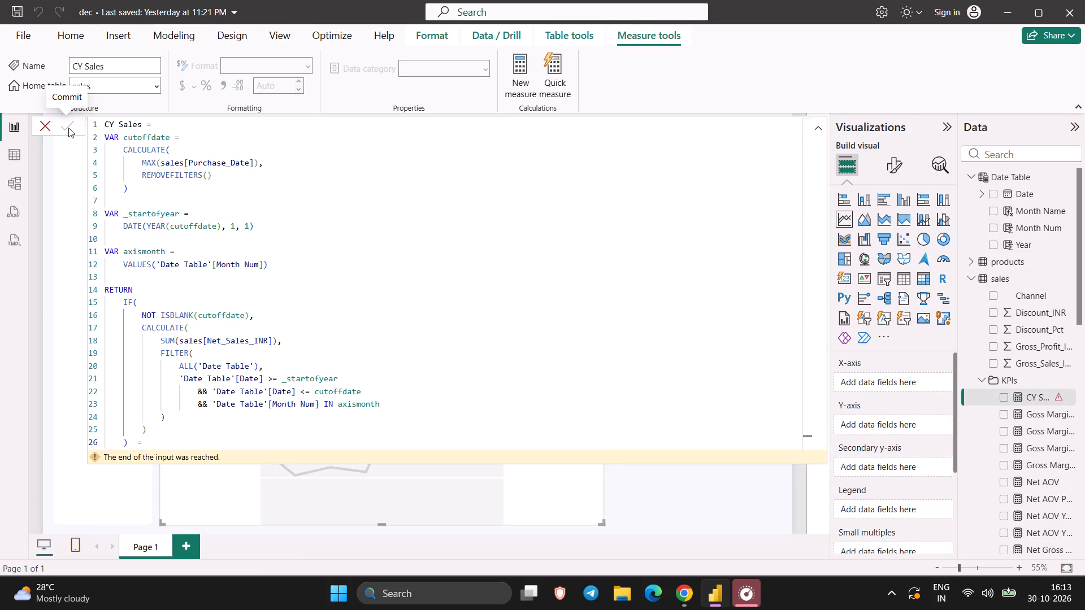
left_click(157, 446)
key("Return")
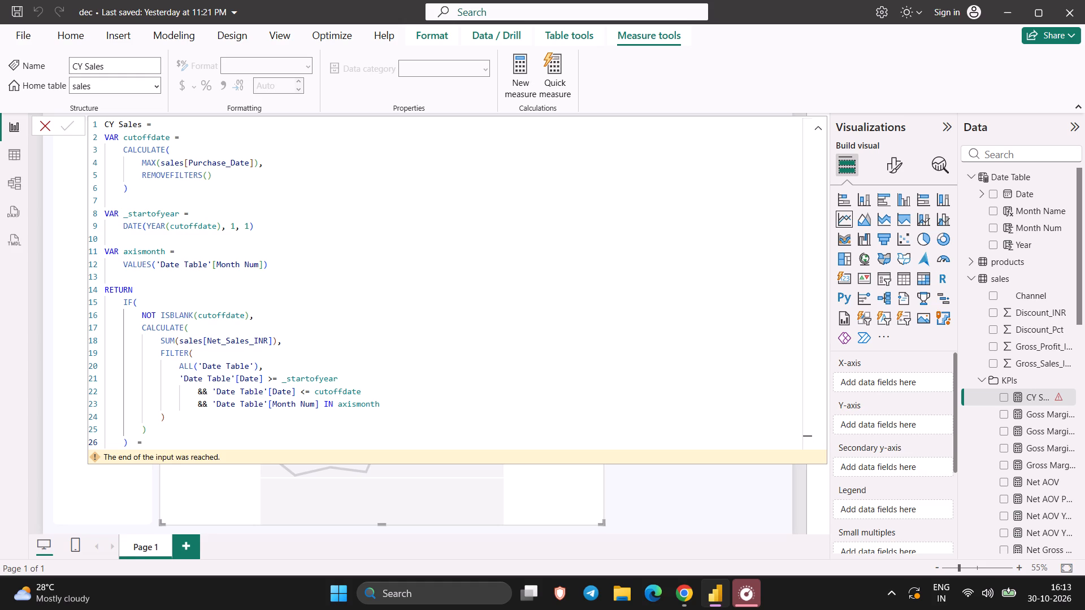
left_click(446, 480)
scroll(372, 363, "down", 2)
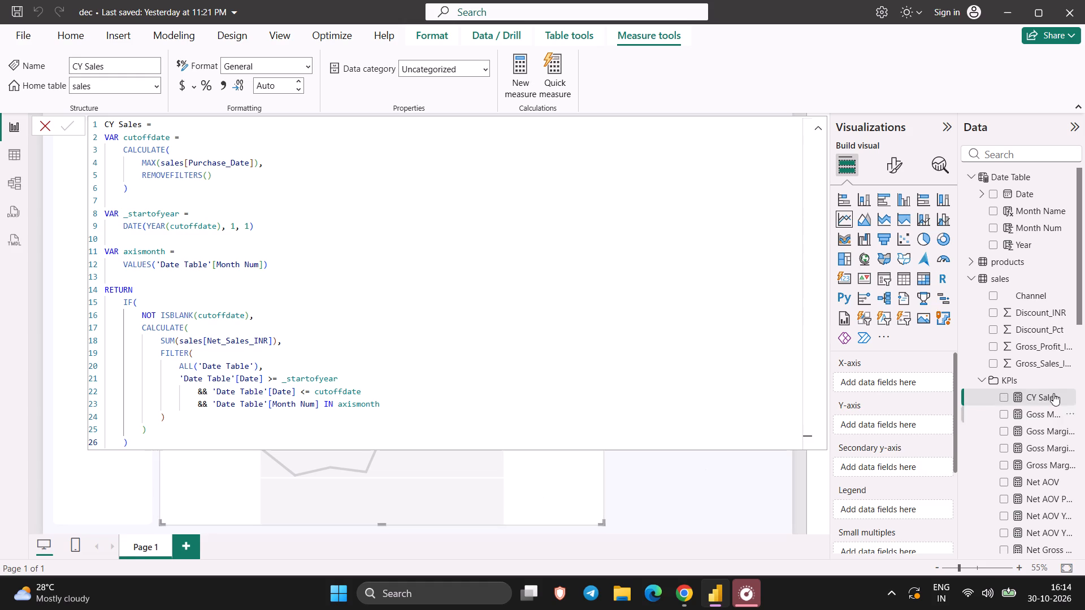
Put CY Sales on the line chart's Y-axis and move the chart slightly up and to the right on the page.
left_click(1001, 400)
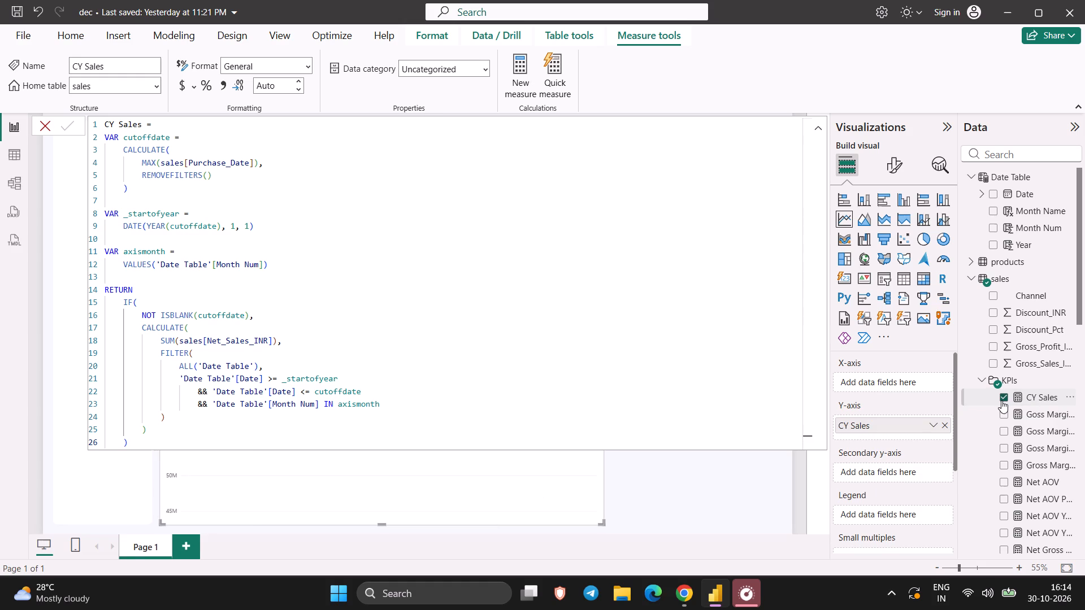
left_click(624, 495)
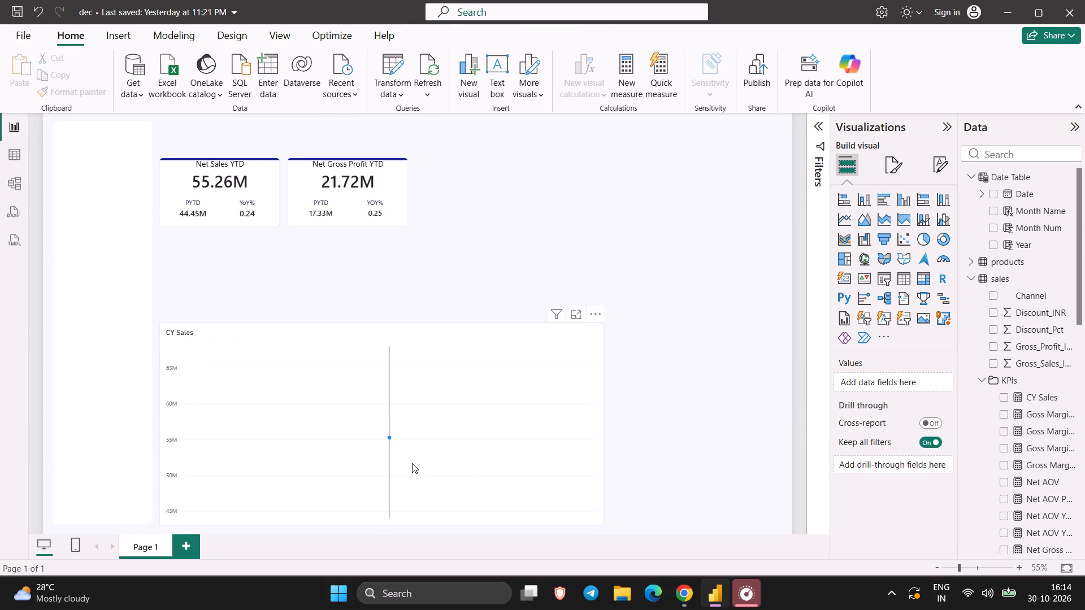
left_click_drag(390, 439, 406, 438)
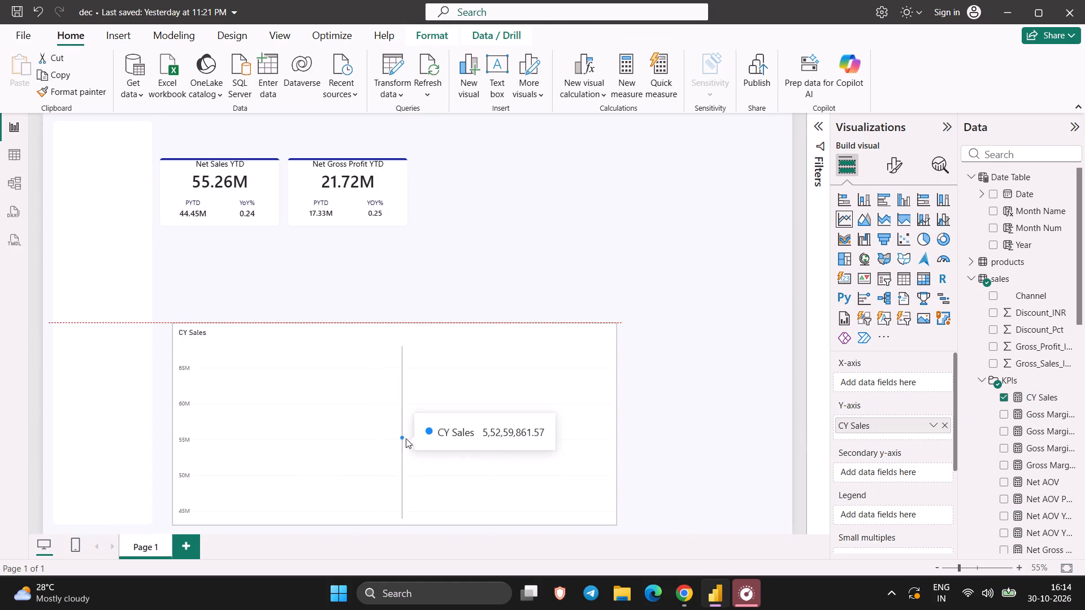
left_click_drag(406, 438, 437, 396)
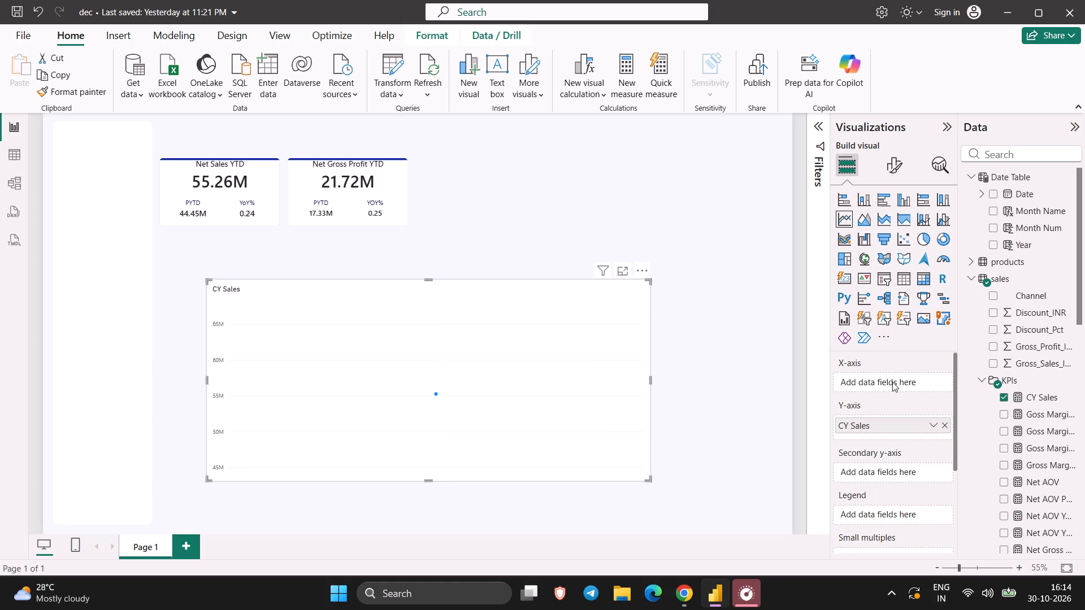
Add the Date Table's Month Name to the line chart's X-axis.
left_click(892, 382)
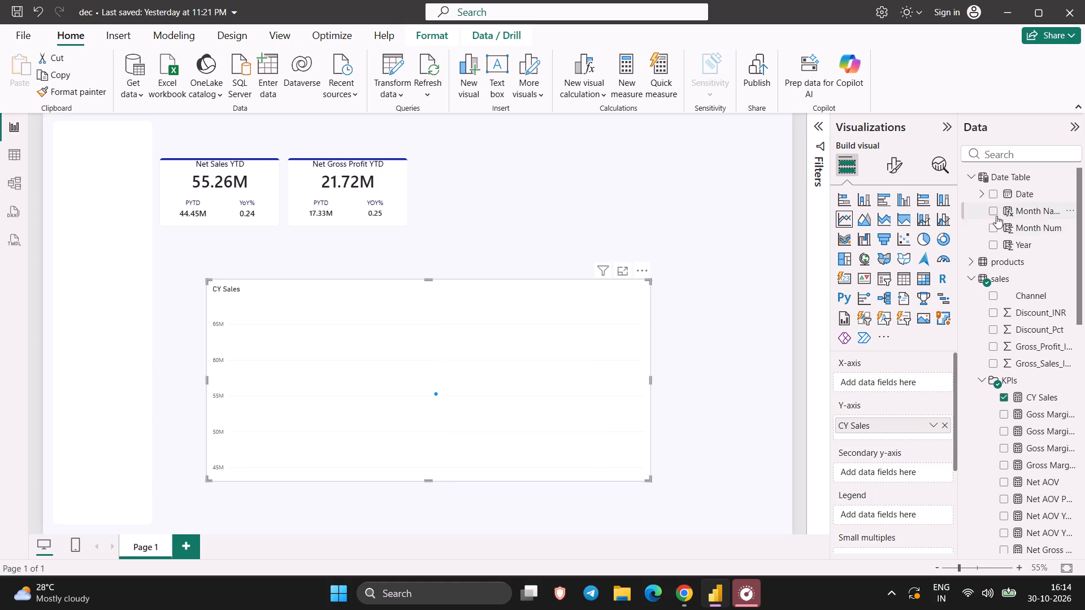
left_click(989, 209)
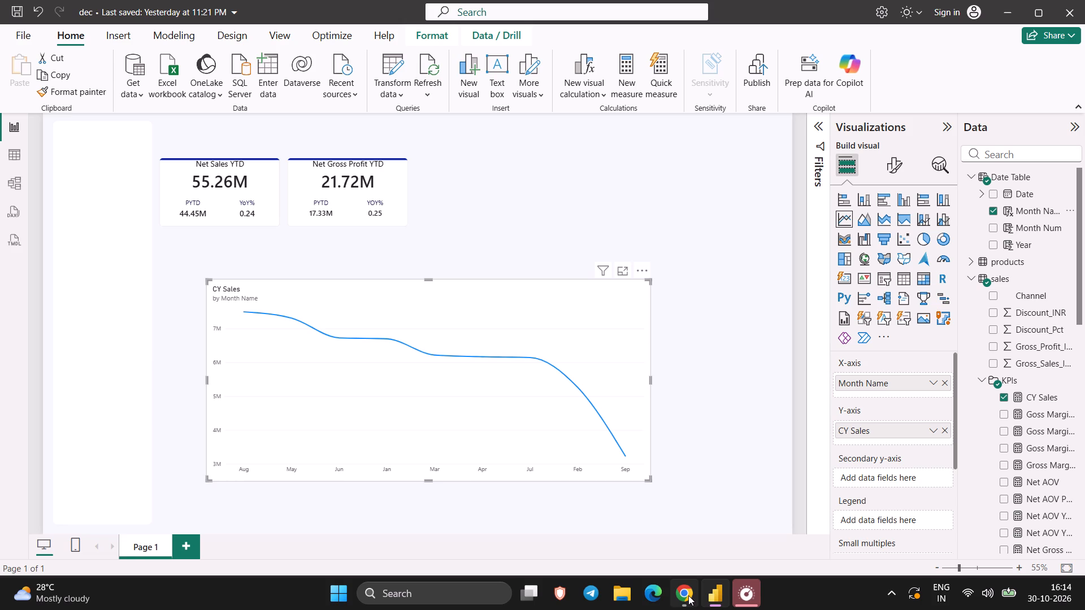
Play the Decathlon dashboard tutorial on YouTube to see which month field its CY Sales line chart uses, and pause it.
left_click(688, 595)
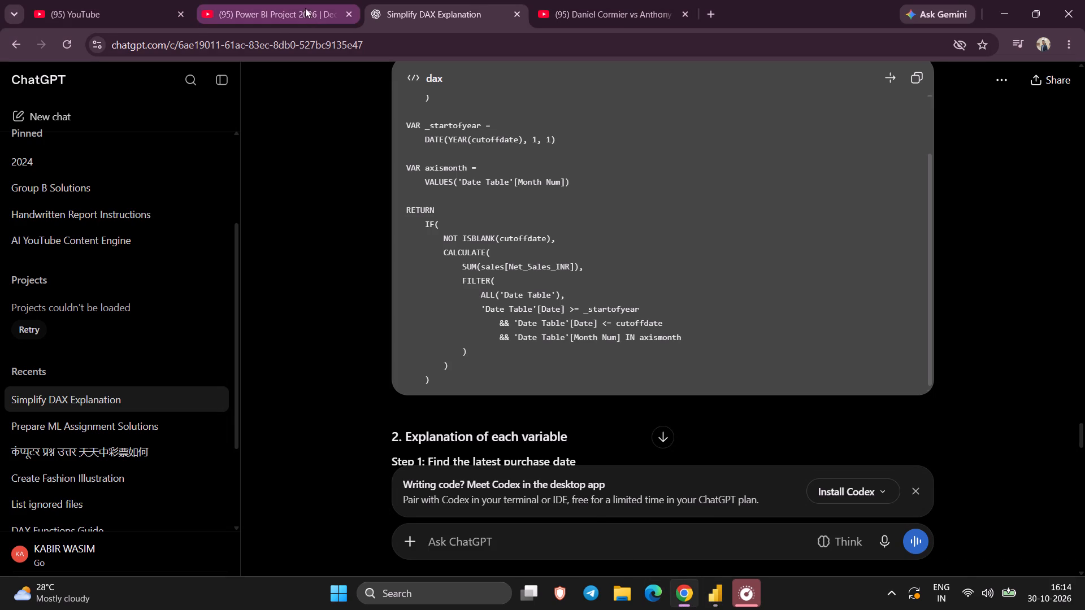
left_click(302, 1)
left_click(337, 290)
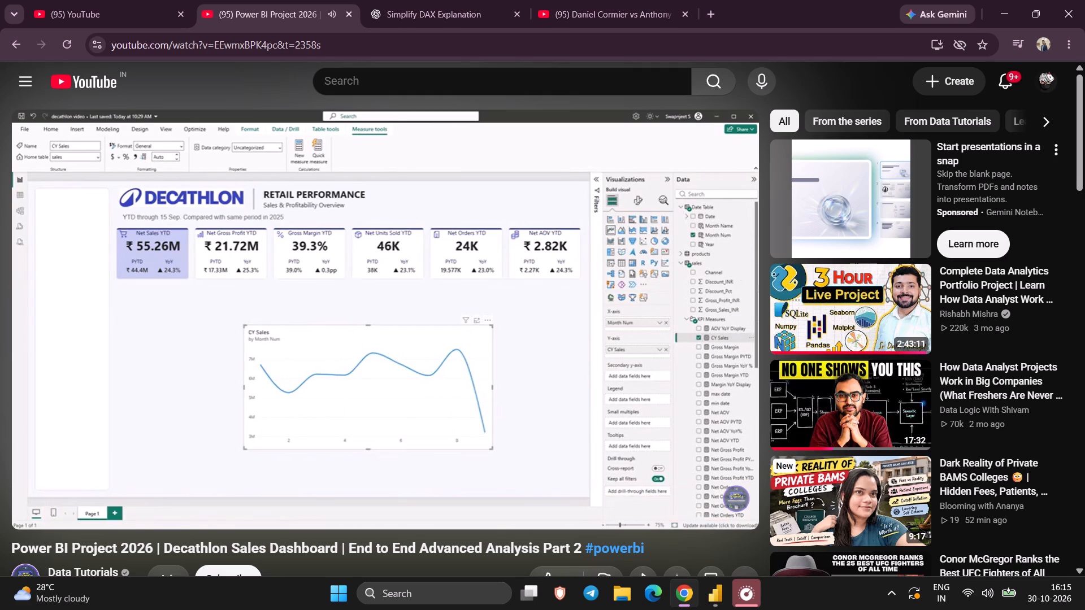
key("space")
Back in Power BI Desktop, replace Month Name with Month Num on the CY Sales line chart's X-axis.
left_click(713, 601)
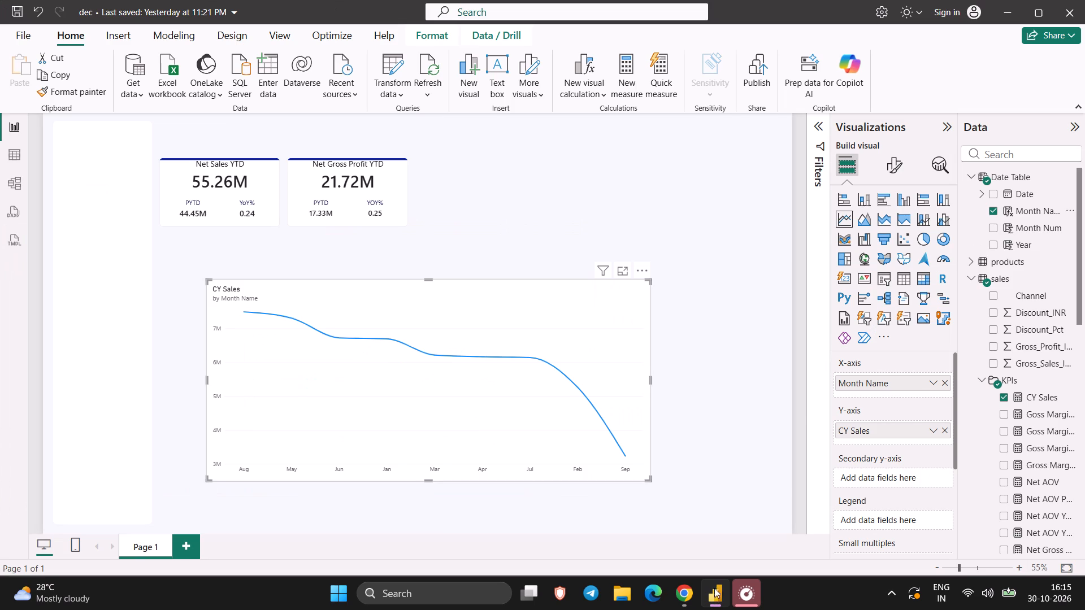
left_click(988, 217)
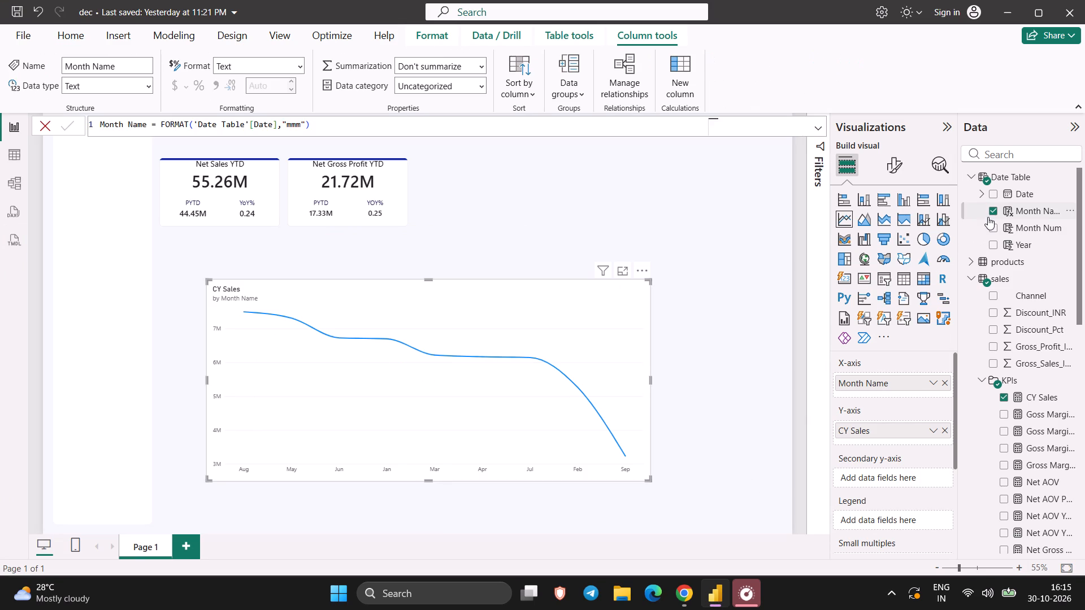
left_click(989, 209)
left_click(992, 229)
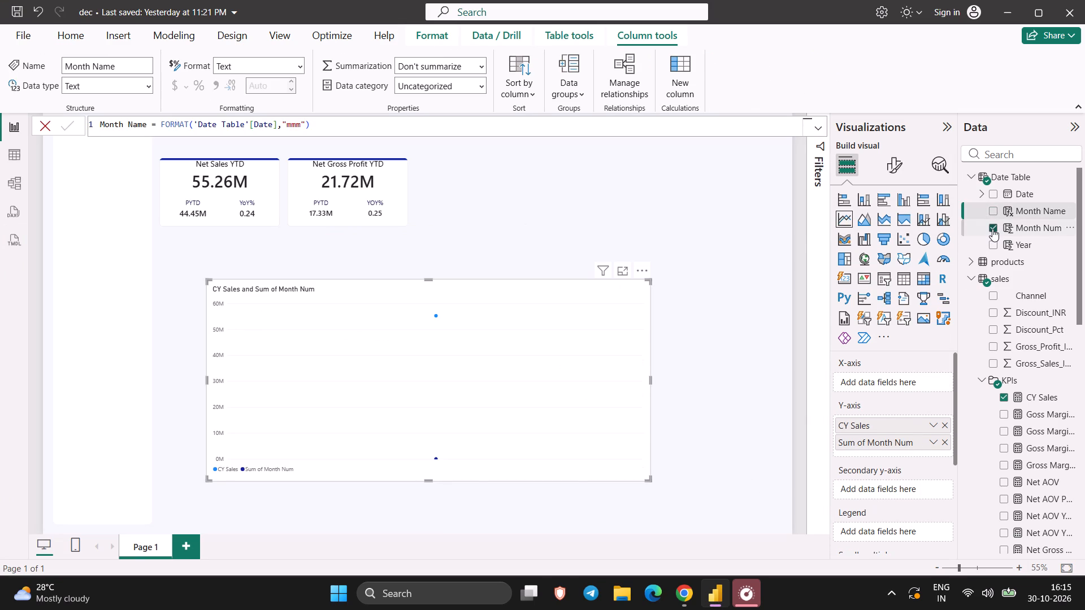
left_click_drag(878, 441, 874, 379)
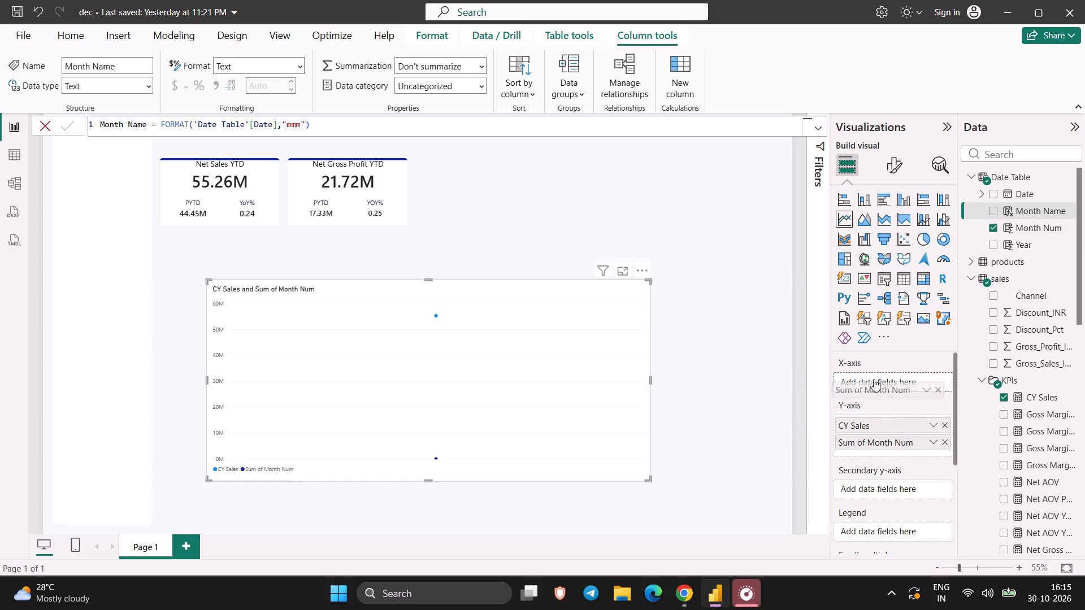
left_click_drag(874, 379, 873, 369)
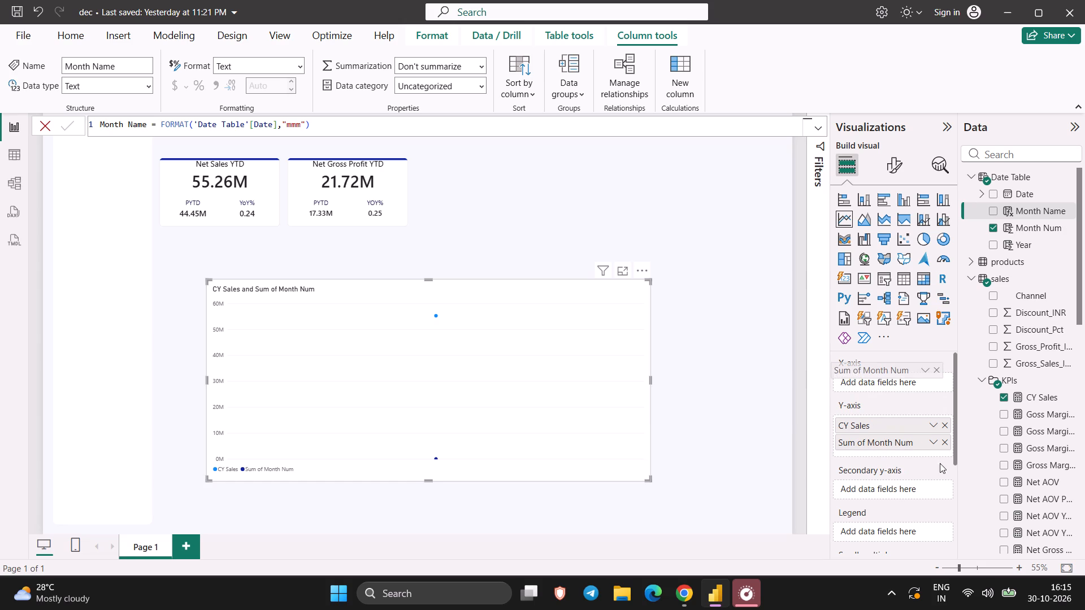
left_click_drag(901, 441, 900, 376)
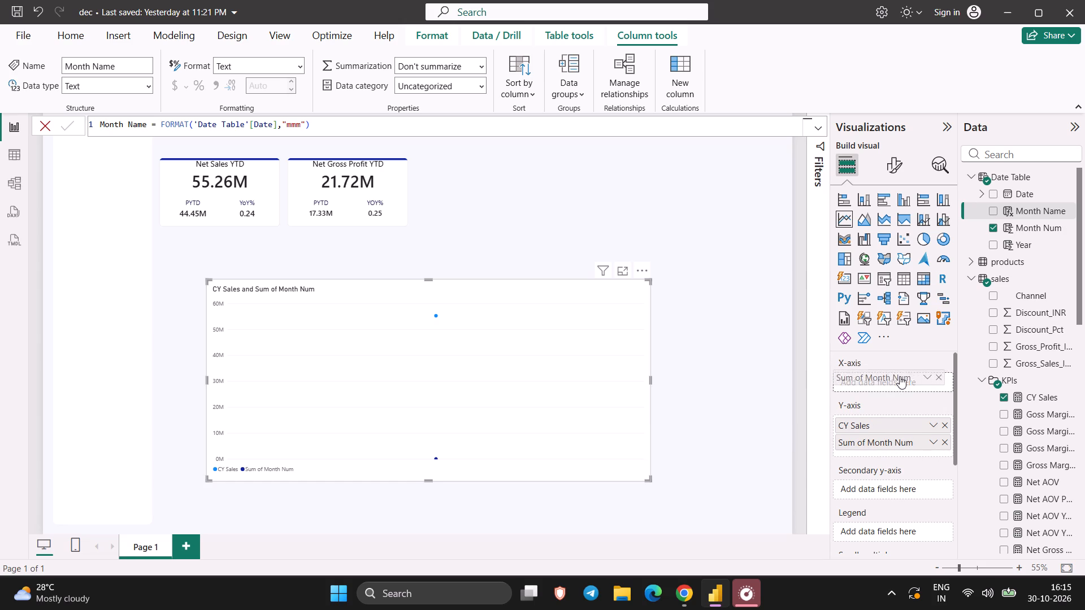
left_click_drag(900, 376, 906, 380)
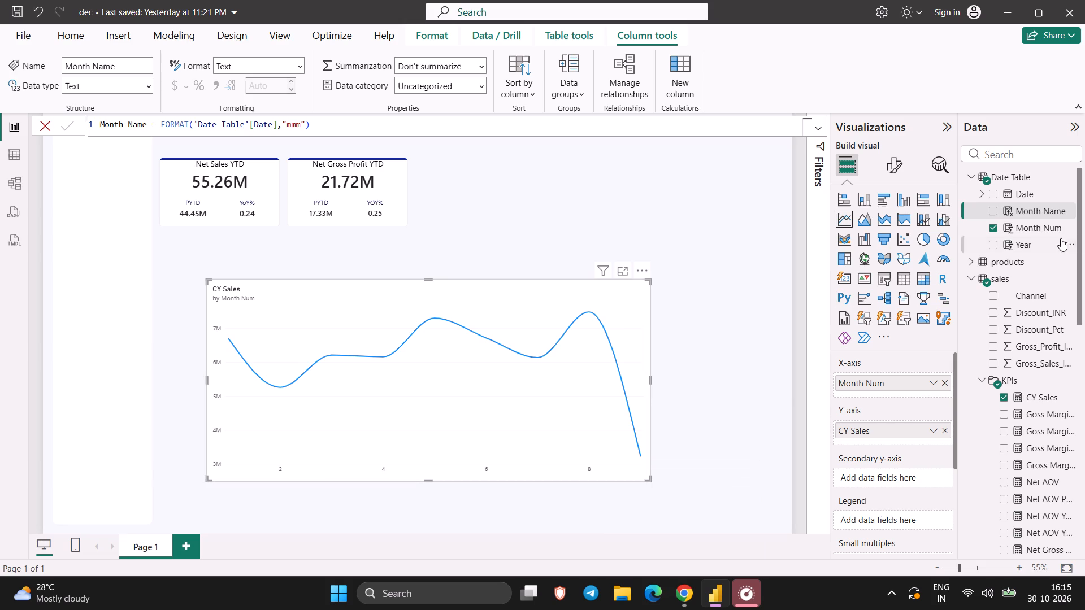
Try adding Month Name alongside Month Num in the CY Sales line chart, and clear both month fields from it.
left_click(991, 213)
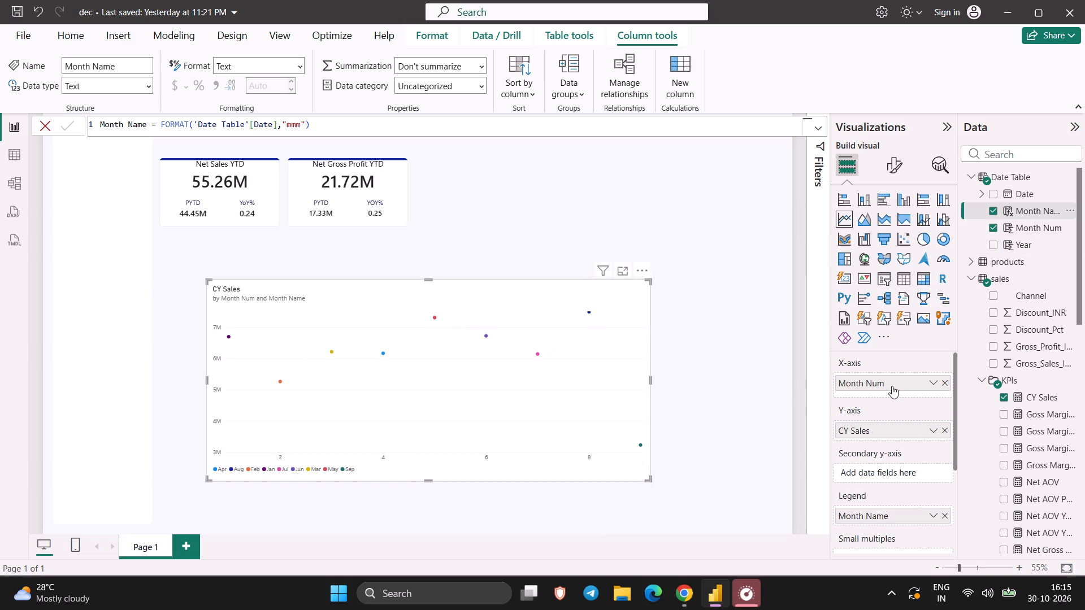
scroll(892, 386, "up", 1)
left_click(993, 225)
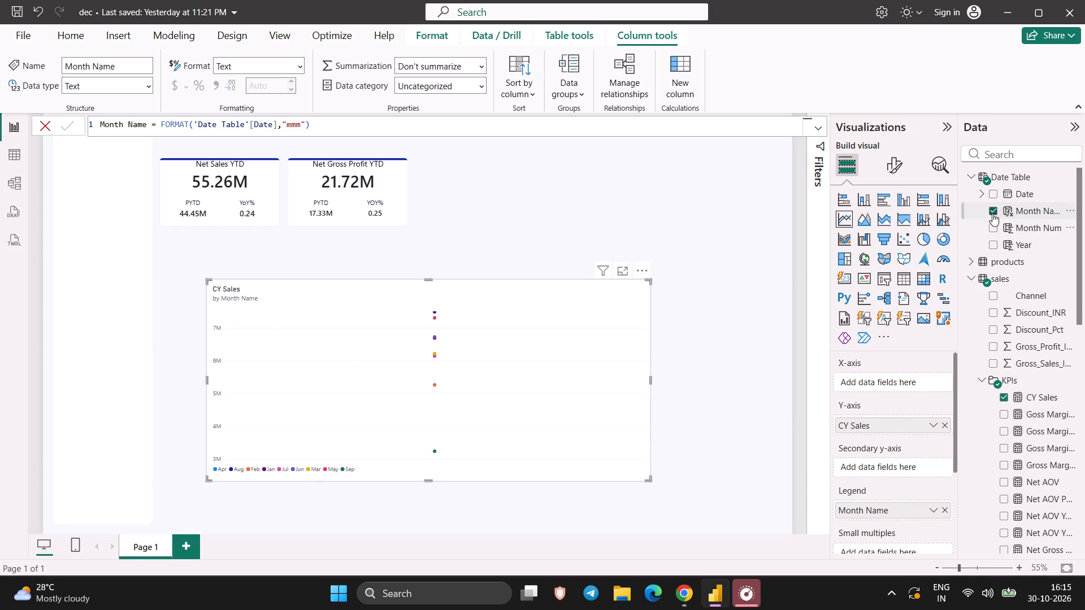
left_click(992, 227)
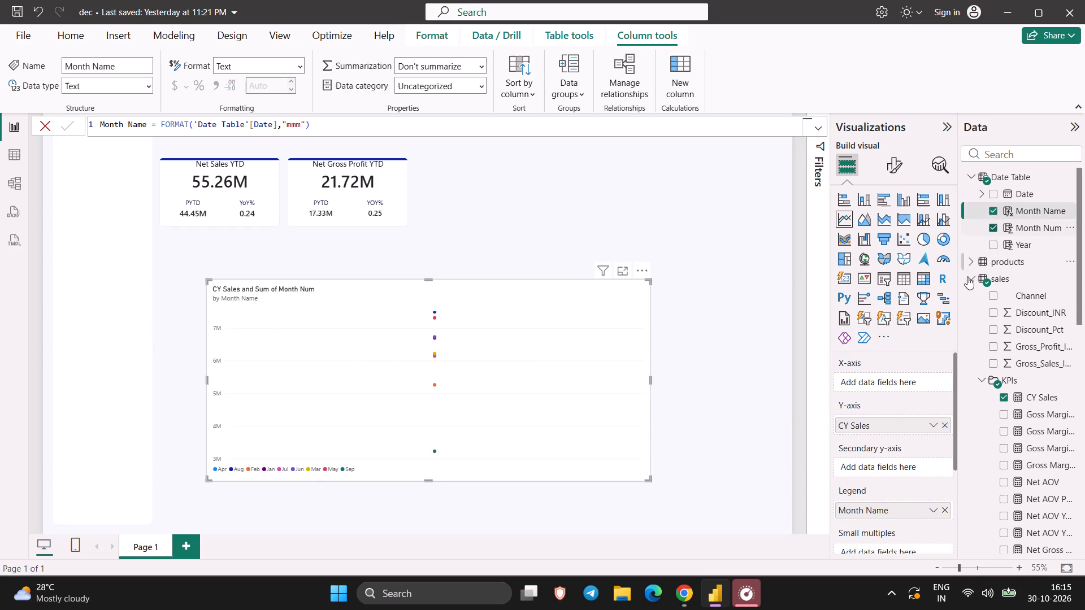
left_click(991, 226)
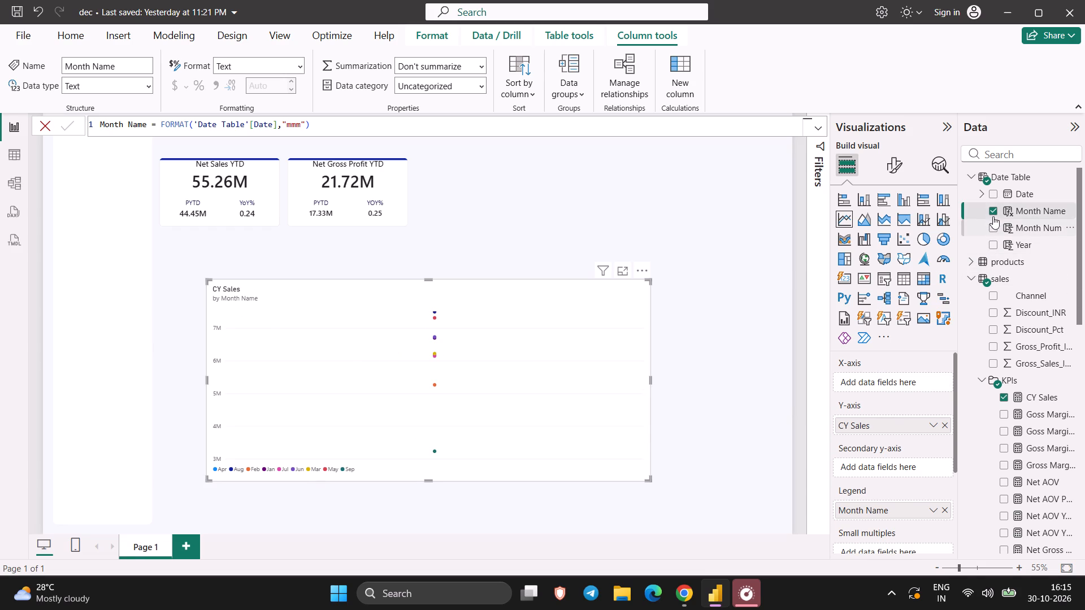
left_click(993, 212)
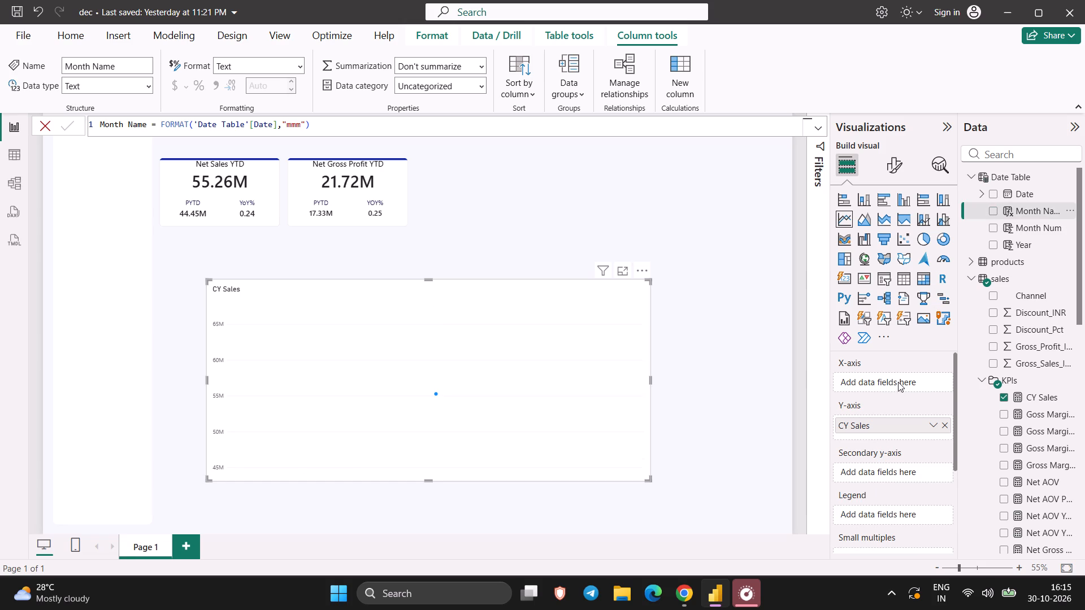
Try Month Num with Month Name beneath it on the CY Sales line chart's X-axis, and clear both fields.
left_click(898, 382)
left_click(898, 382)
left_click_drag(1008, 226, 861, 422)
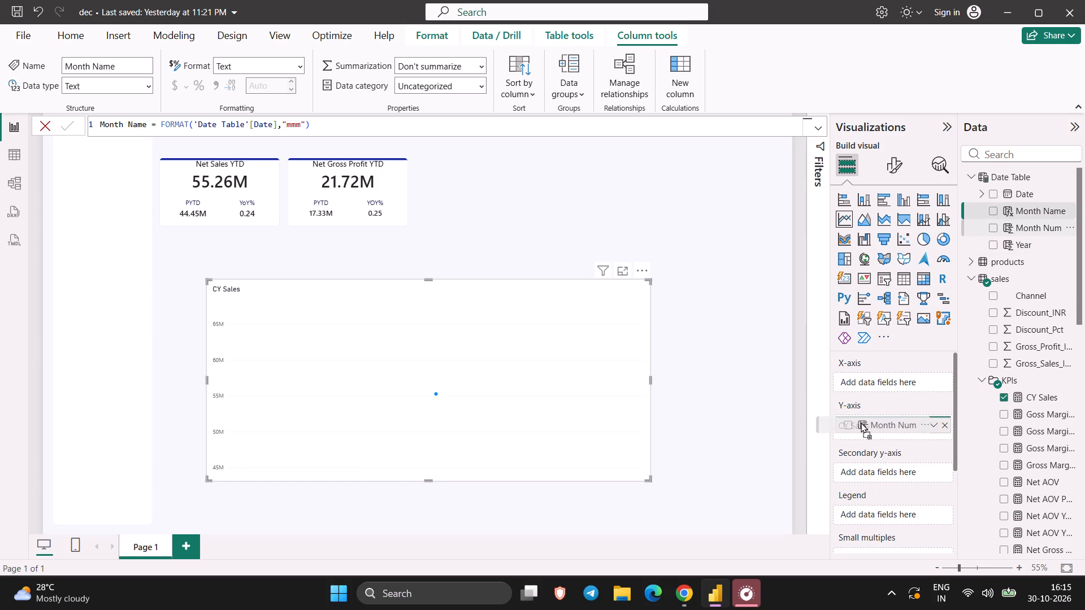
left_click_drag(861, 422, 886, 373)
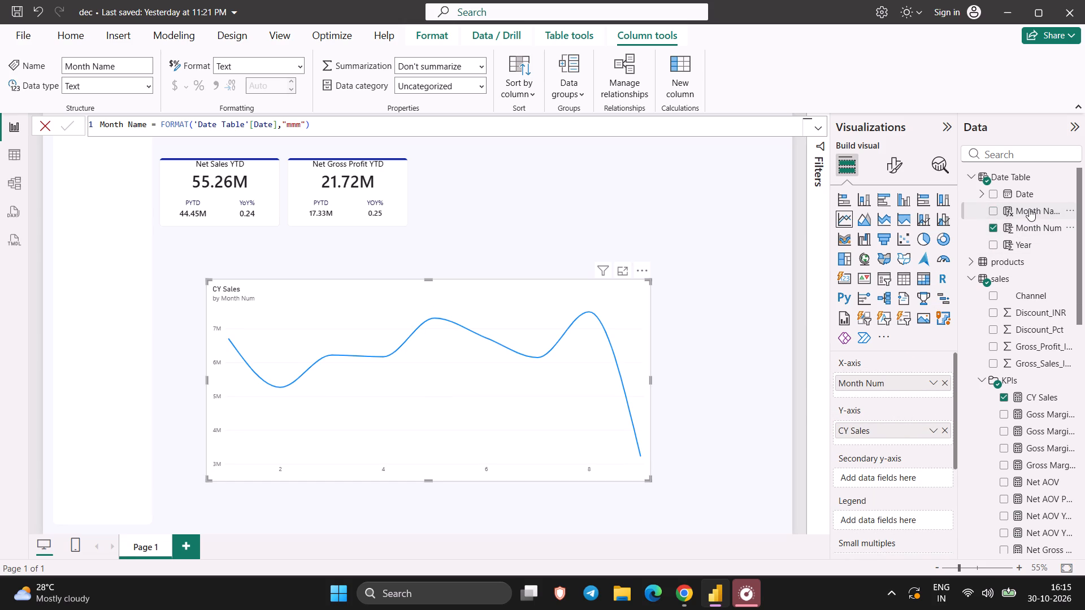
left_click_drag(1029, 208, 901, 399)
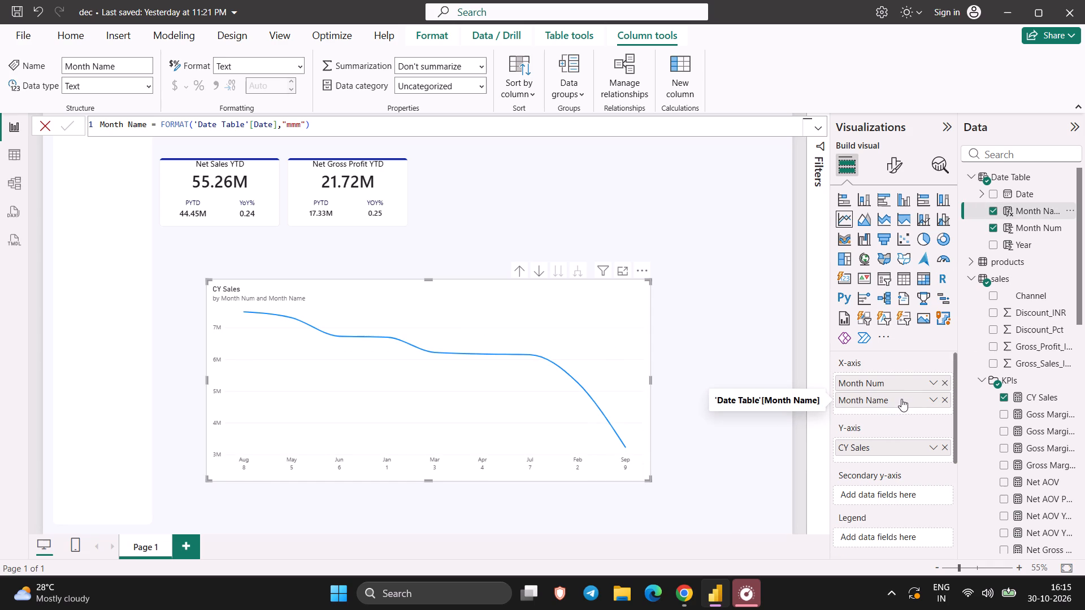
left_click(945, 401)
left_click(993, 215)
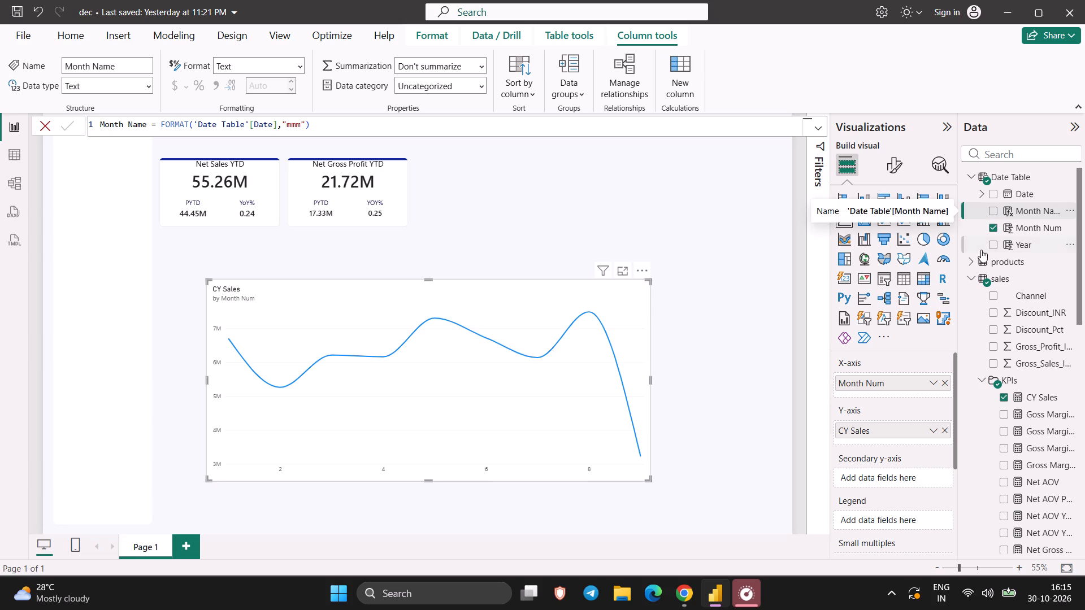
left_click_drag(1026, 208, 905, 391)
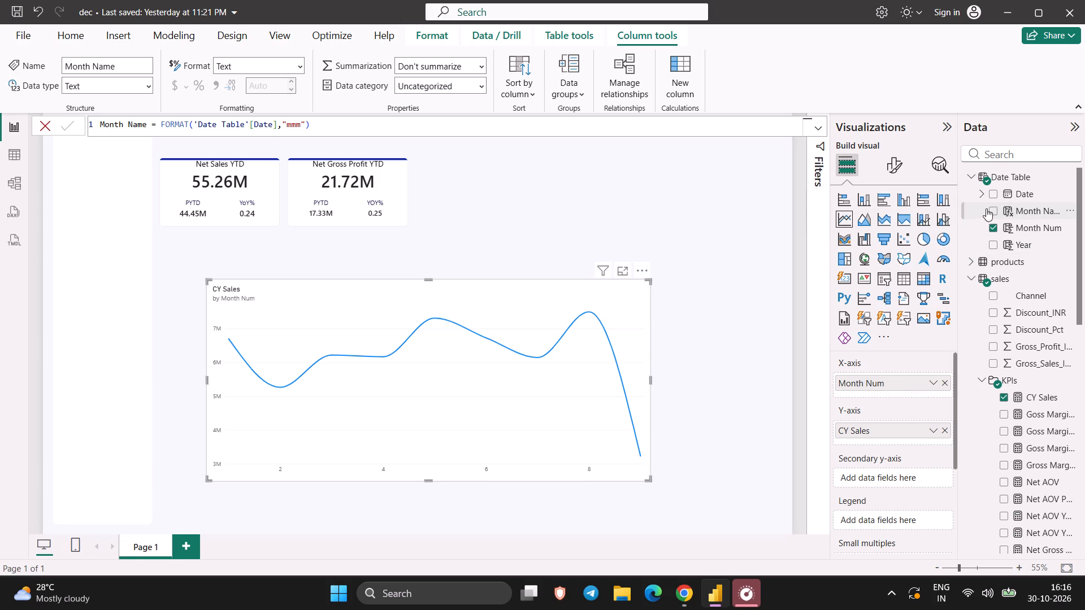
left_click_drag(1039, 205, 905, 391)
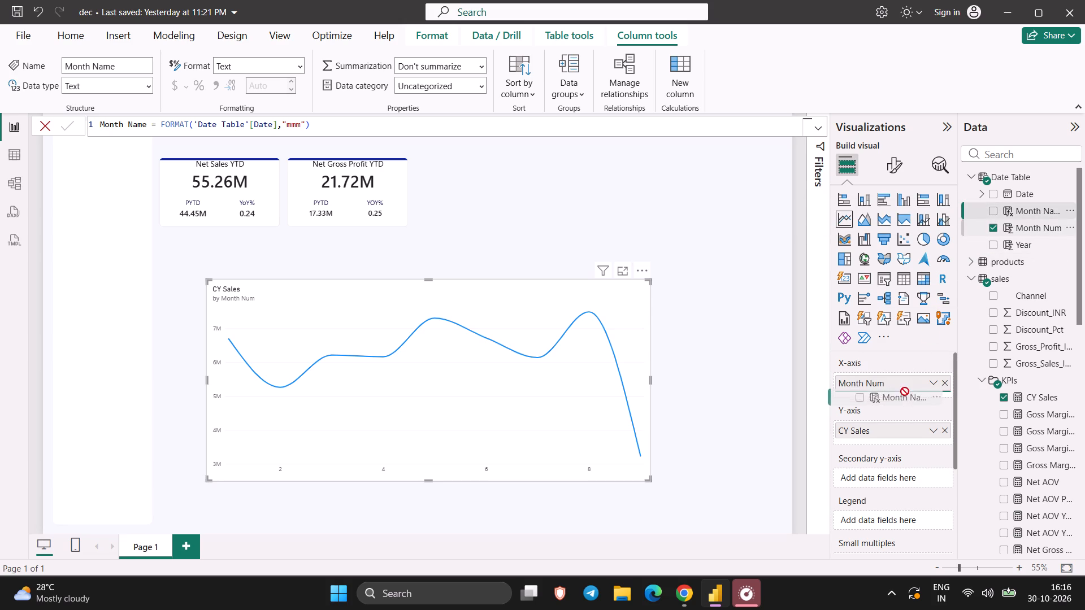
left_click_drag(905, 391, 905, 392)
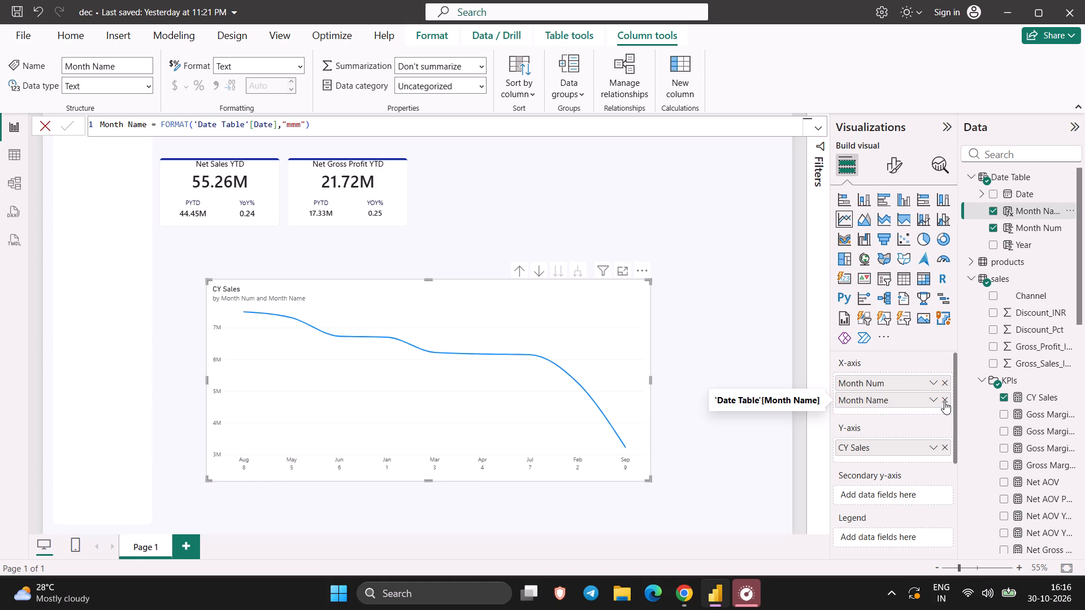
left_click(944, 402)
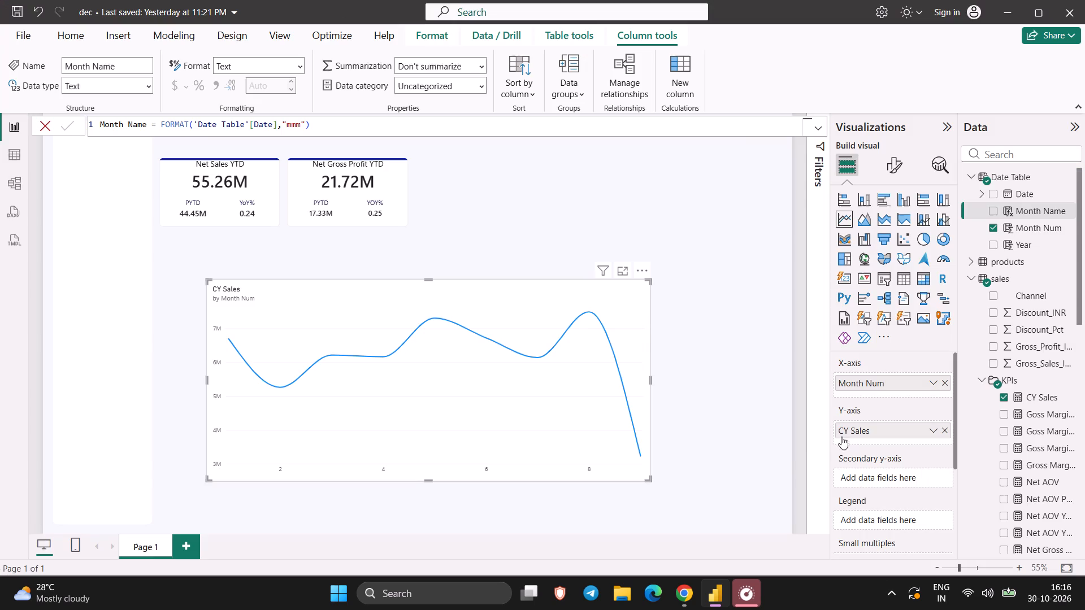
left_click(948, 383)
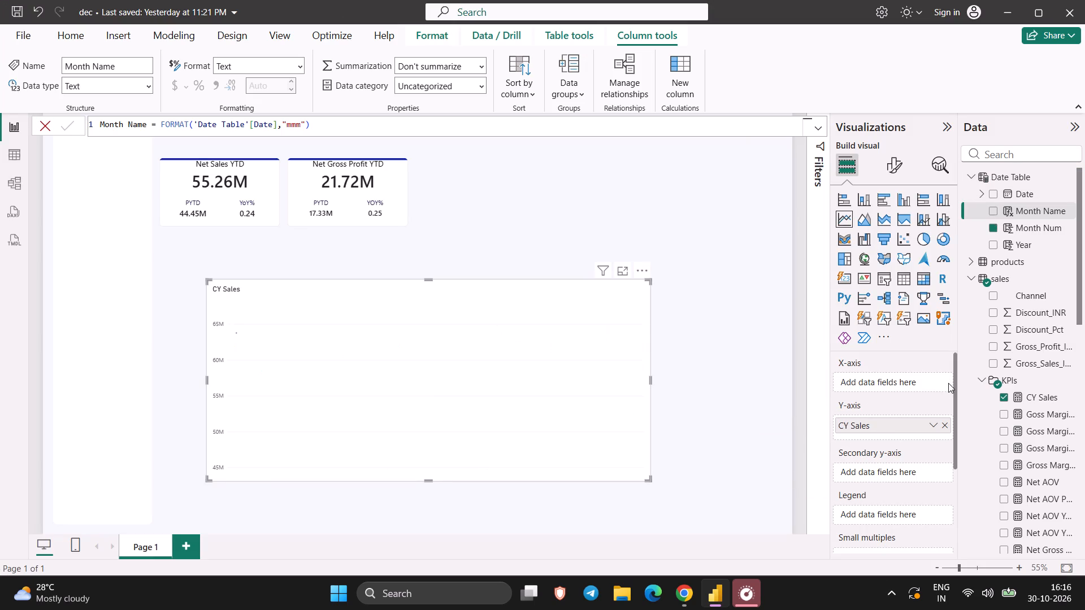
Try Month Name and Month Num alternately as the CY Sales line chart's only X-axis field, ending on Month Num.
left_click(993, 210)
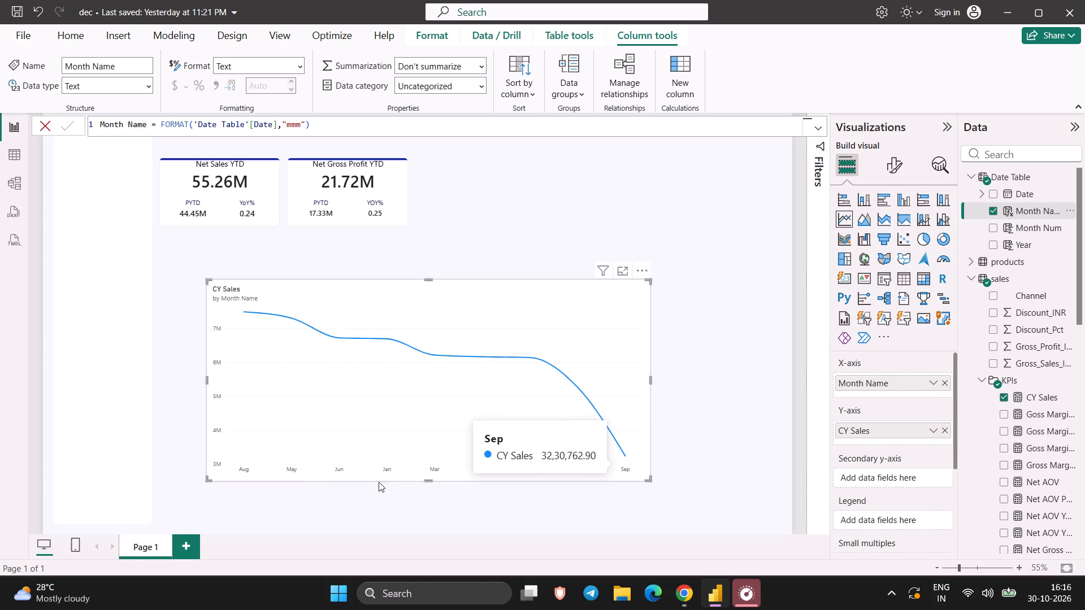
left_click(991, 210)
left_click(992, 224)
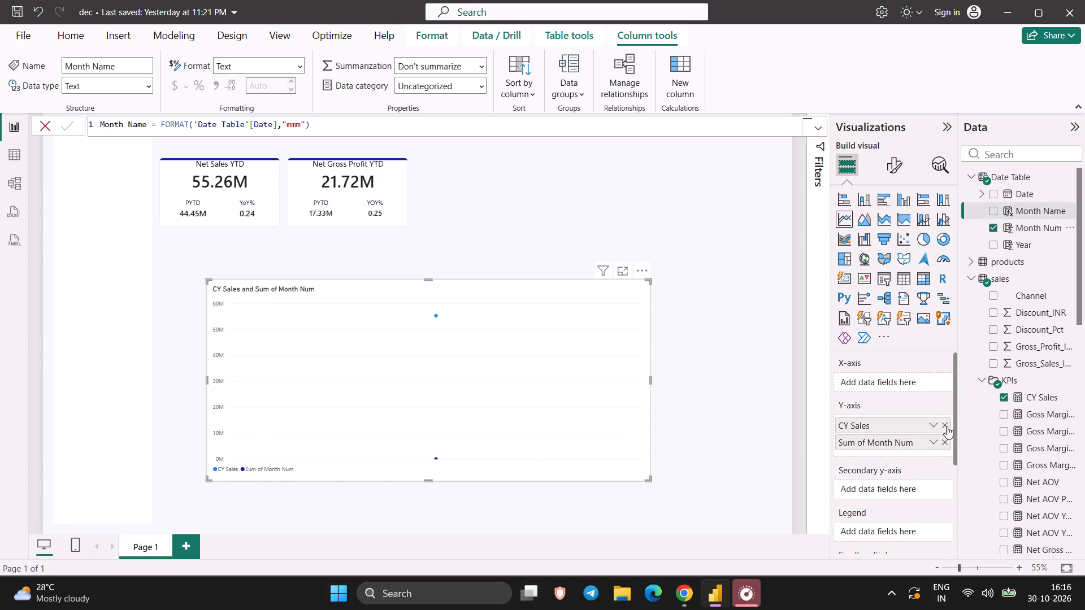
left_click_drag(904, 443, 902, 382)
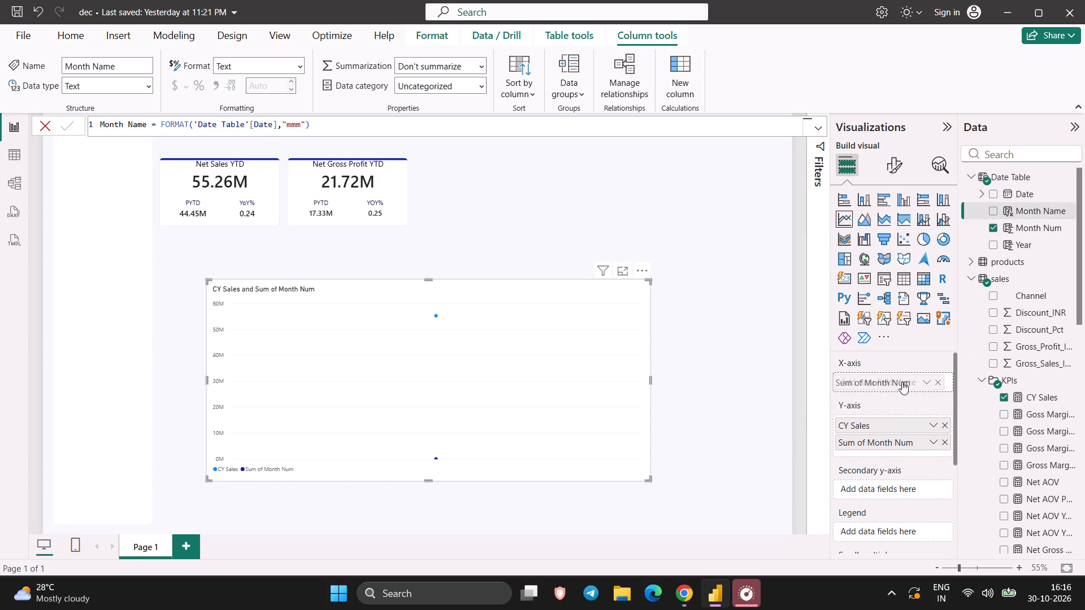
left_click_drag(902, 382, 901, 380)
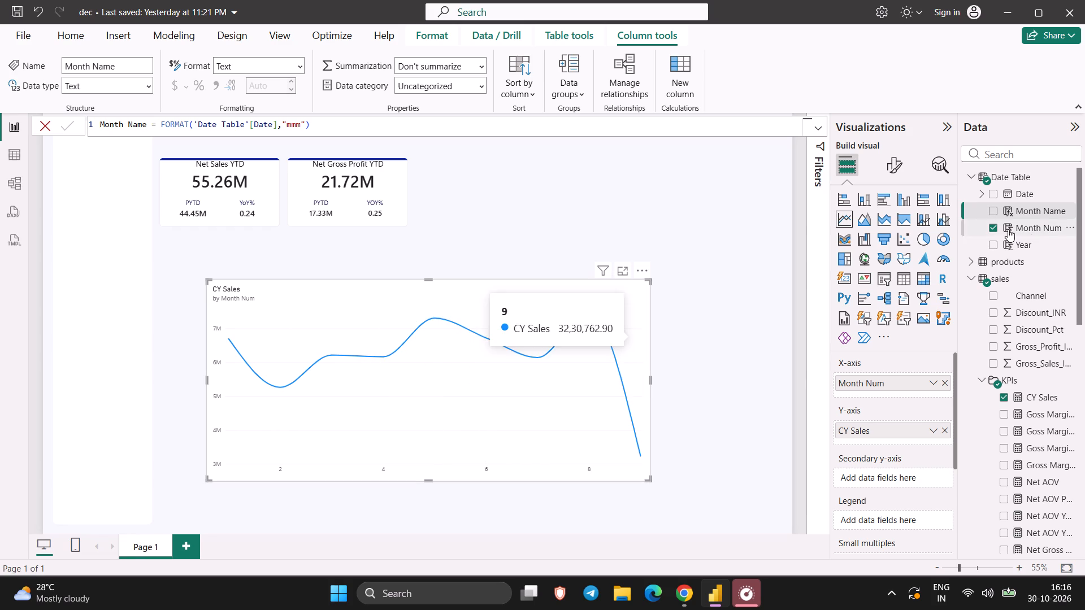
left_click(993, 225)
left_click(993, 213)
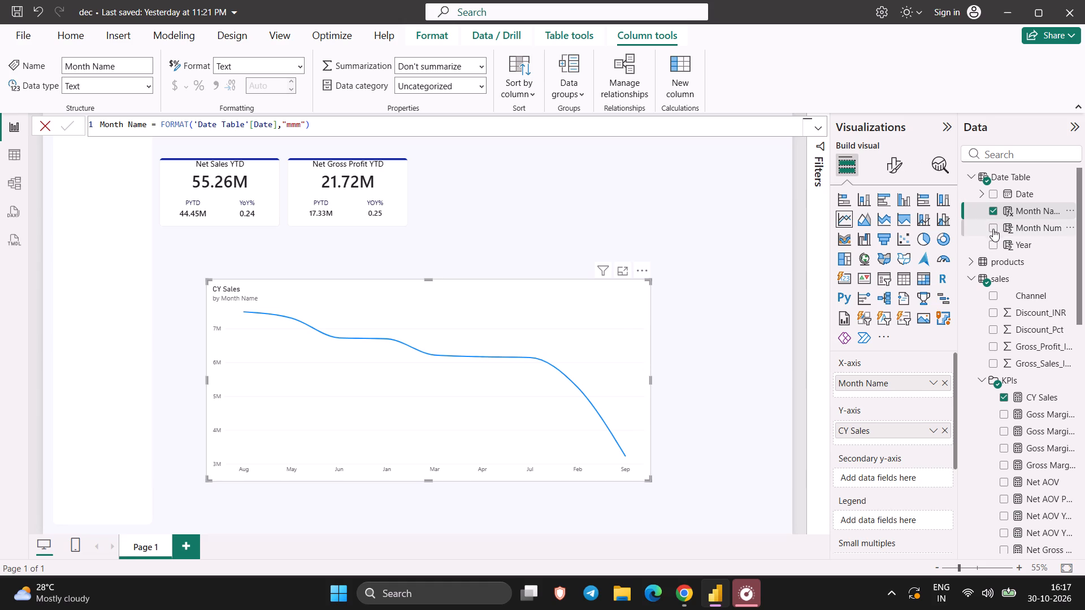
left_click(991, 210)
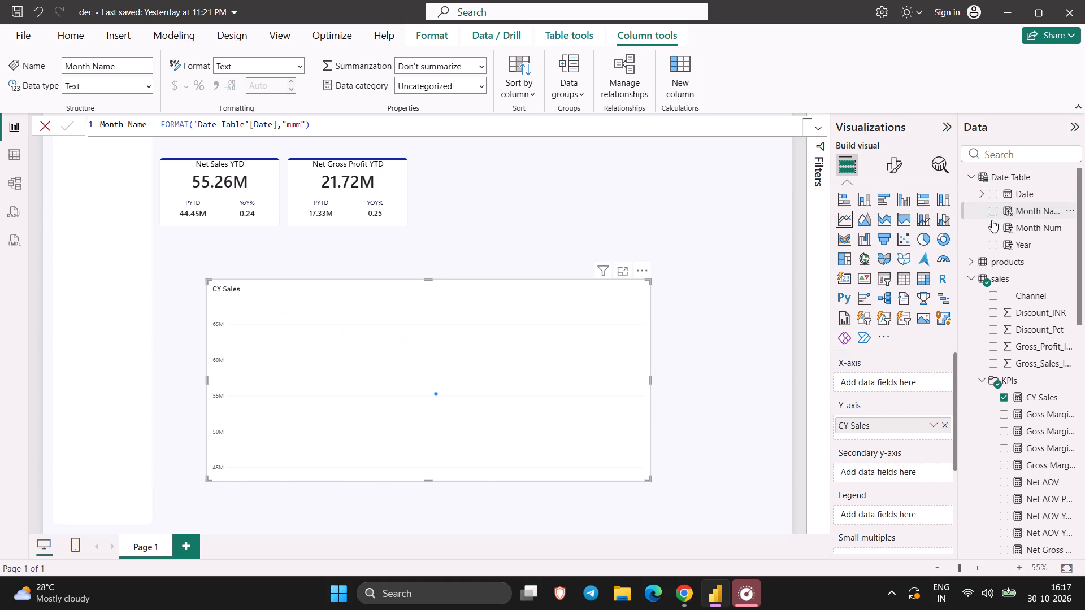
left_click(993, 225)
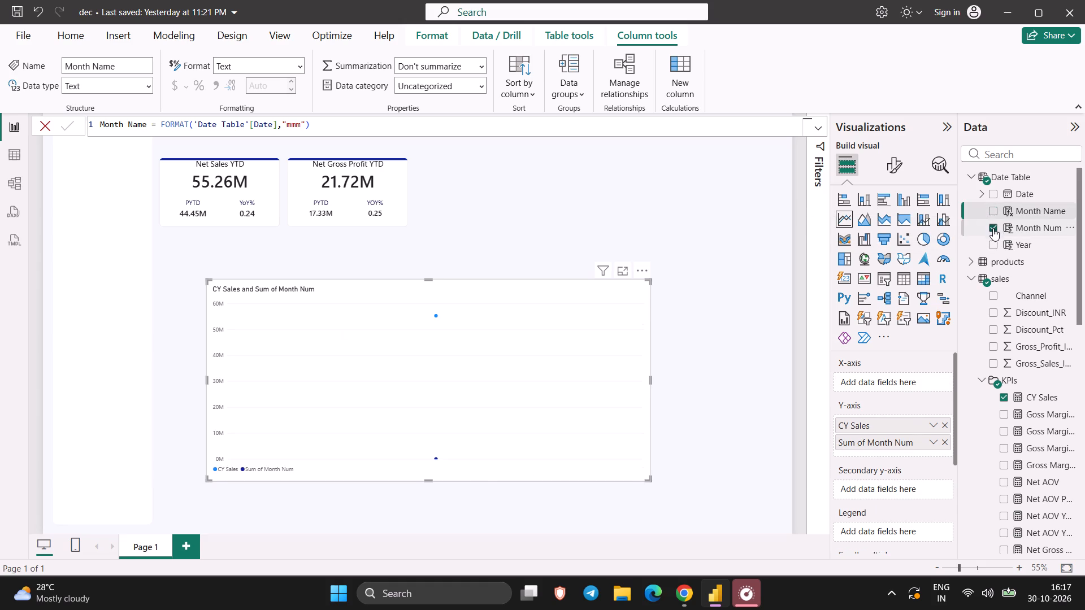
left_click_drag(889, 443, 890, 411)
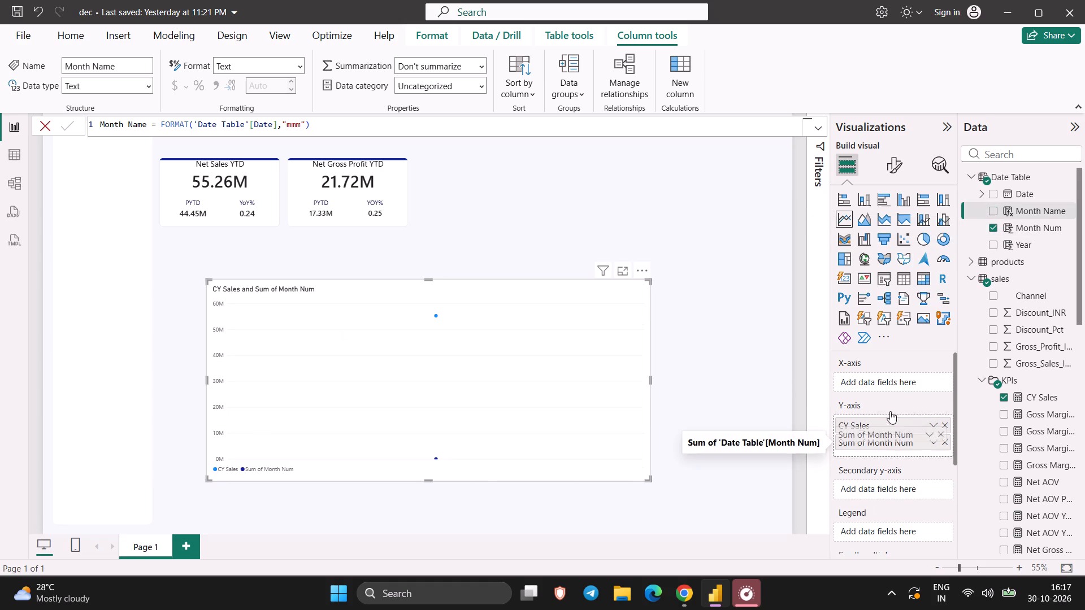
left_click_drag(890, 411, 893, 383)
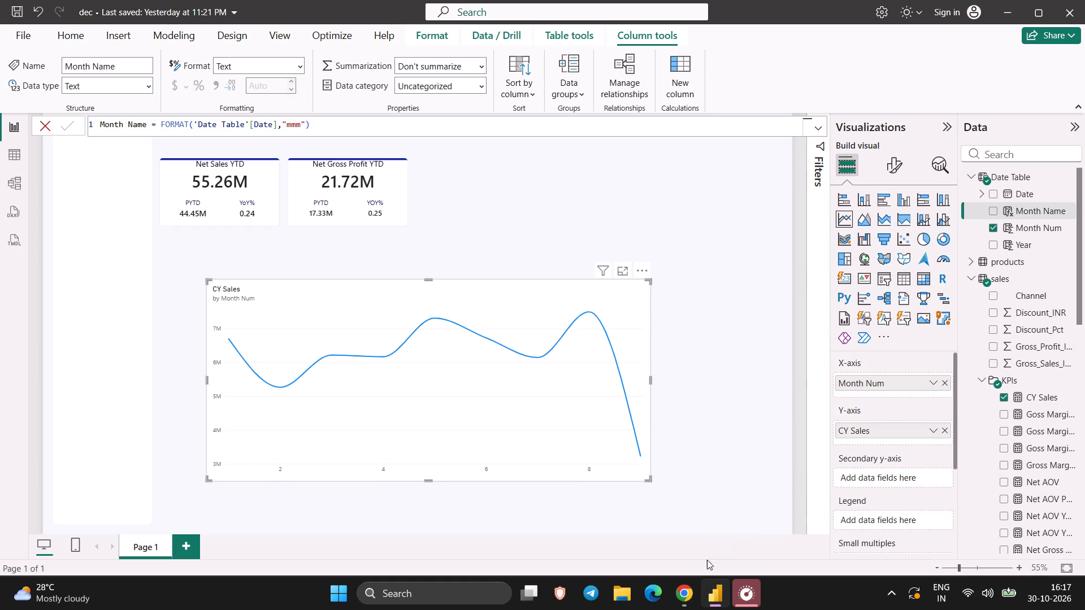
Switch to the Decathlon tutorial on YouTube, play it to see how the Month Name column is sorted, and pause it.
left_click(685, 596)
key("space")
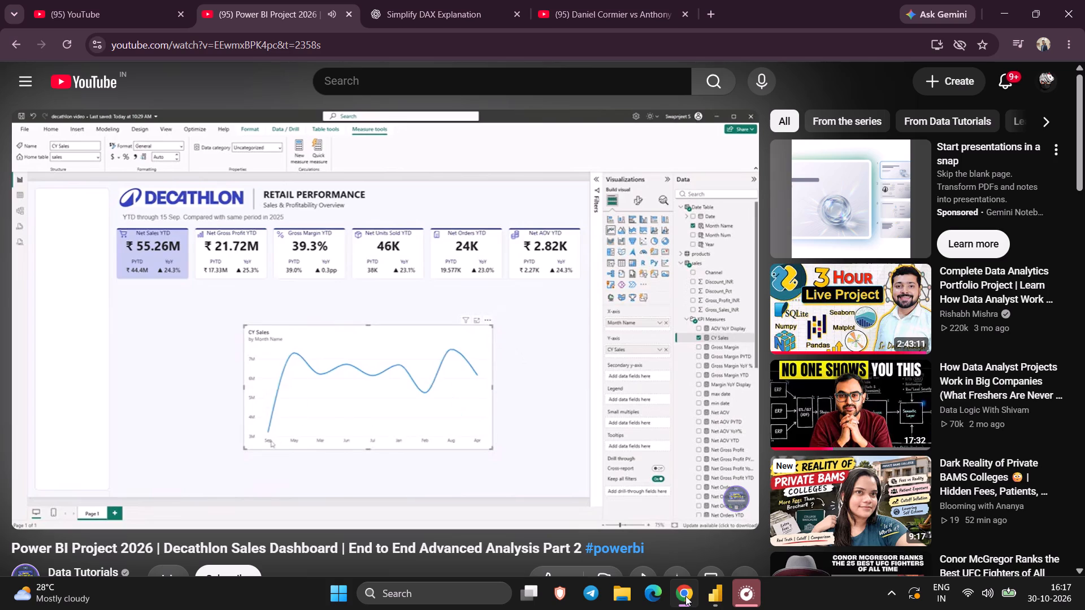
key("space")
key("space")
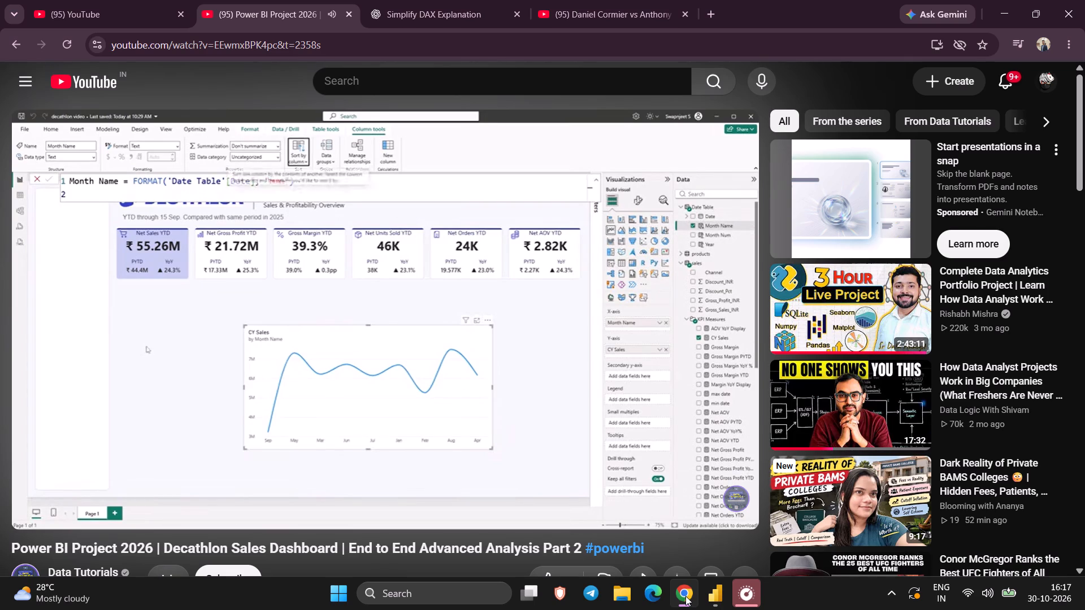
key("space")
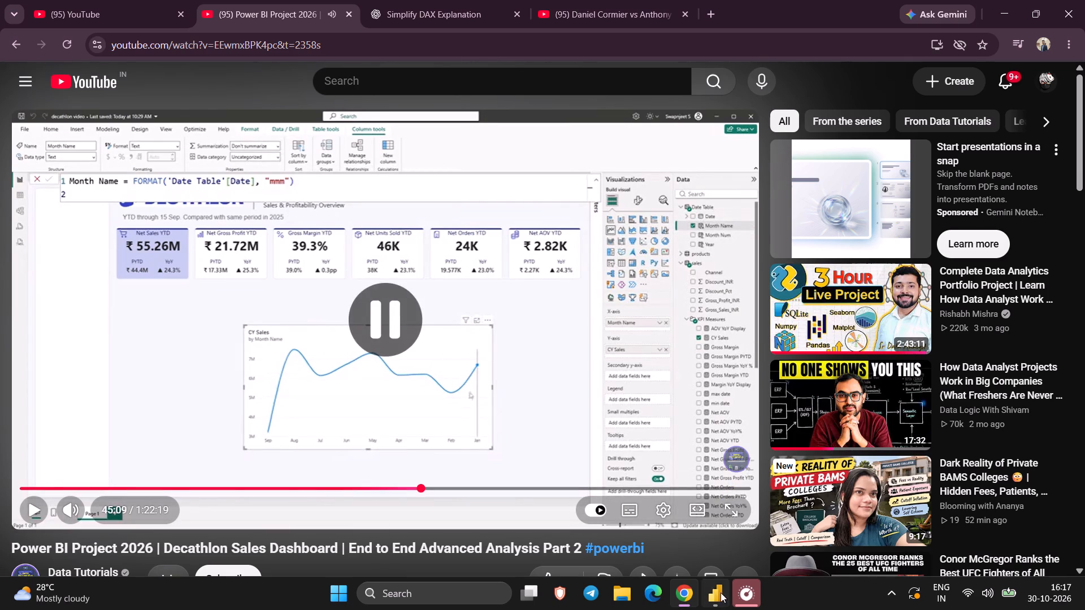
Continue the tutorial in short stretches to see how the CY Sales chart's sort field and direction are set, and pause it.
left_click(718, 591)
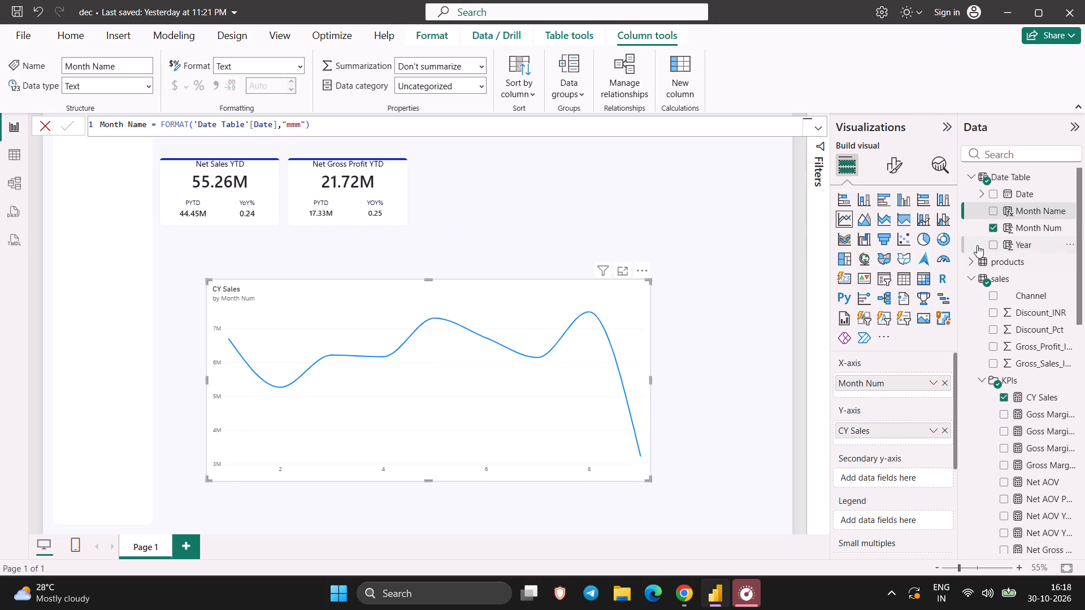
left_click(691, 591)
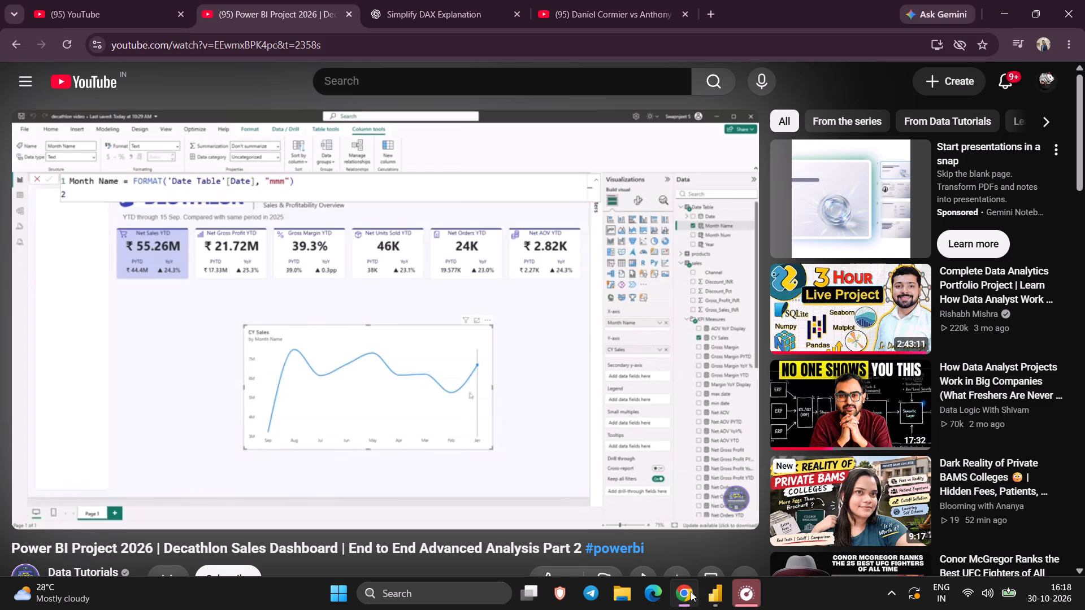
left_click(691, 591)
left_click(691, 591)
key("space")
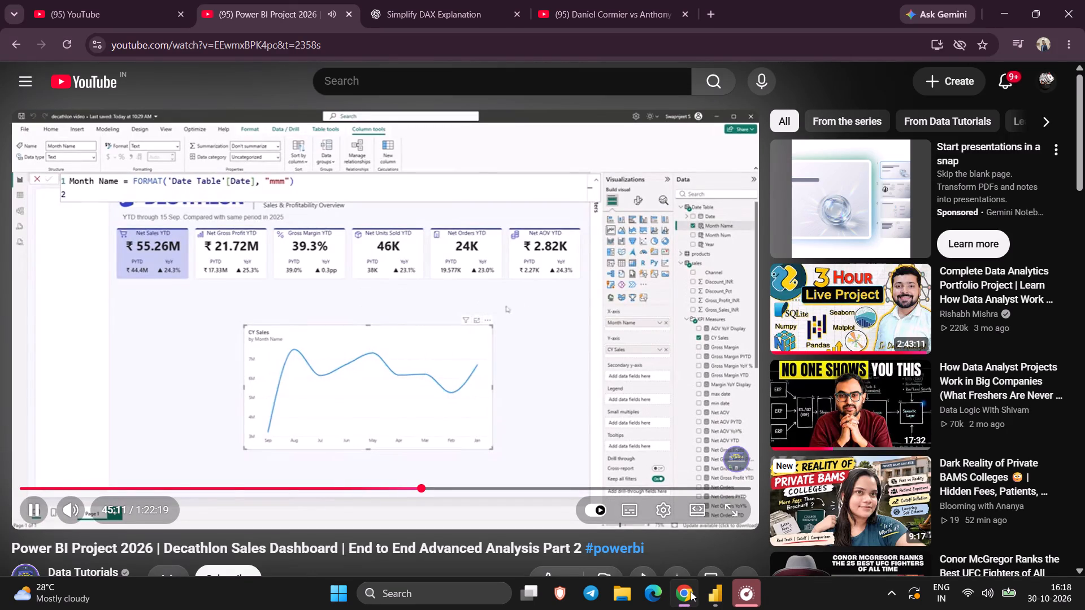
key("space")
key("space")
key("space")
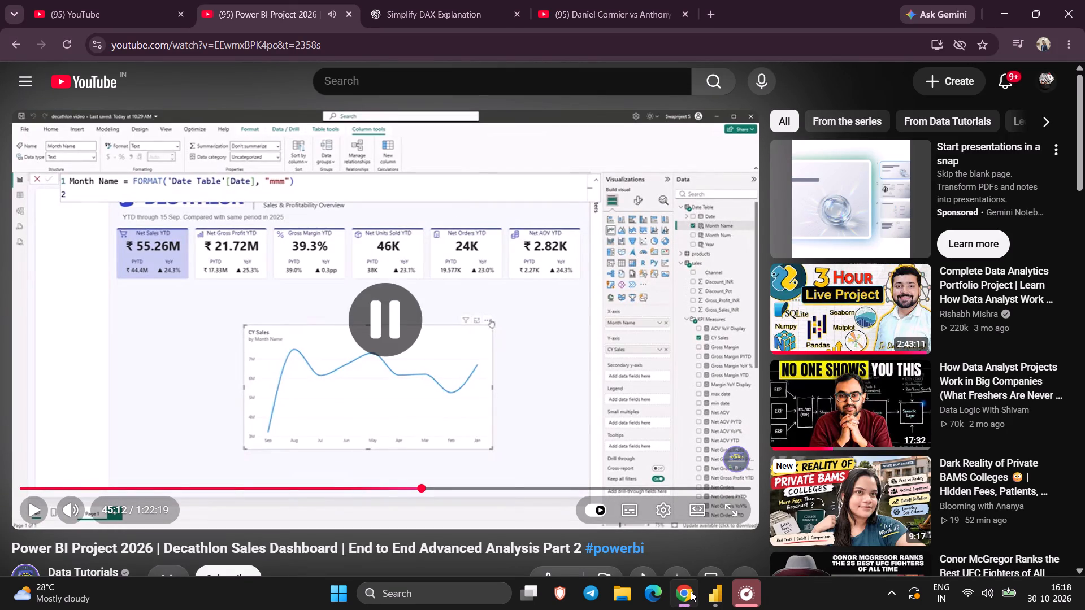
left_click(720, 600)
left_click(720, 600)
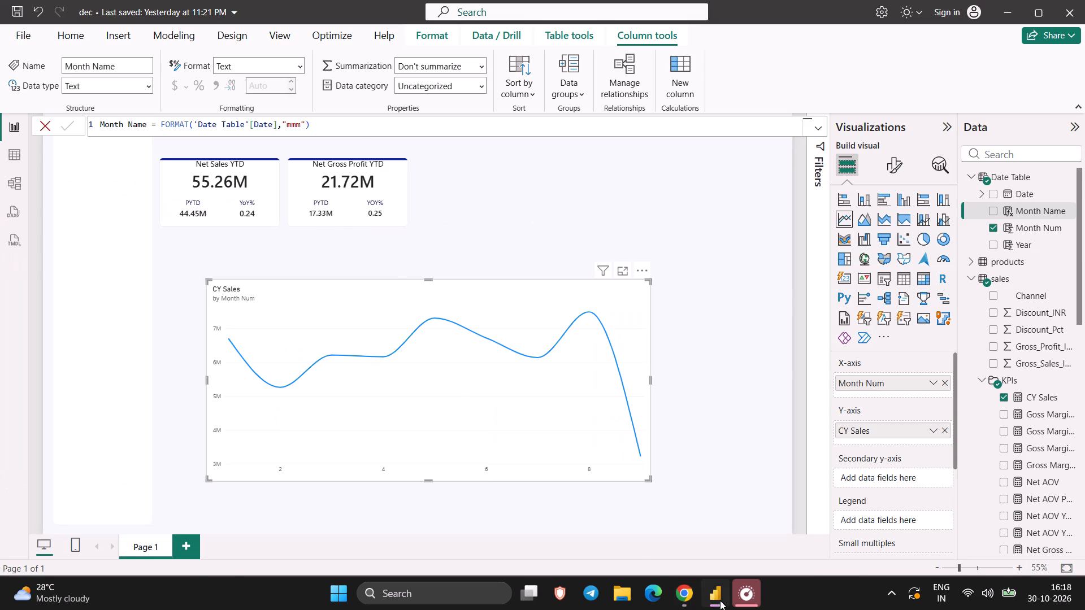
key("space")
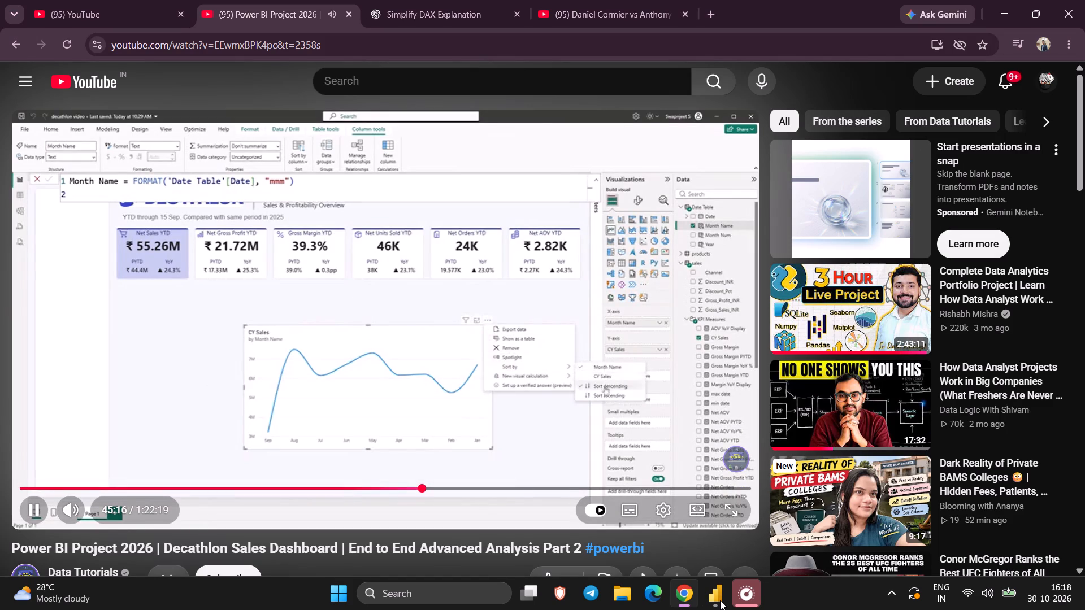
key("space")
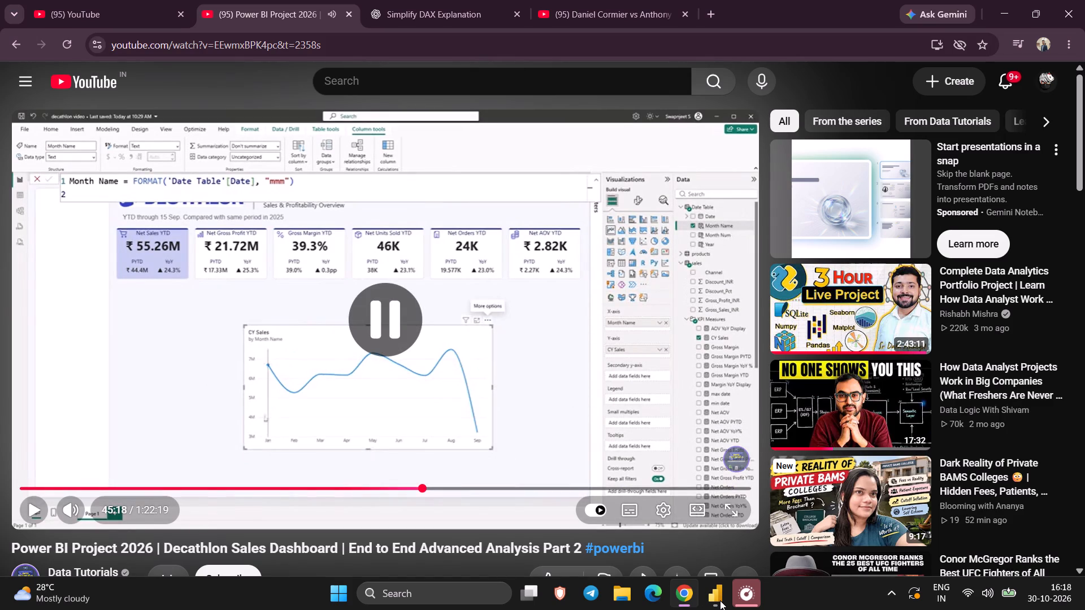
Back in Power BI Desktop, replace Month Num with Month Name on the CY Sales line chart's X-axis.
left_click(707, 598)
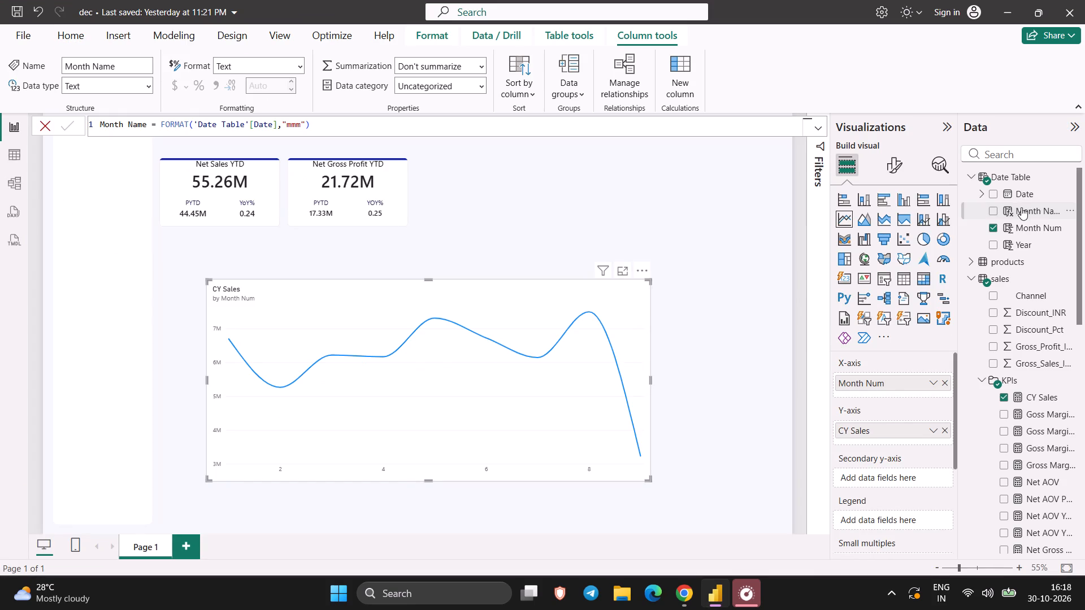
left_click(989, 225)
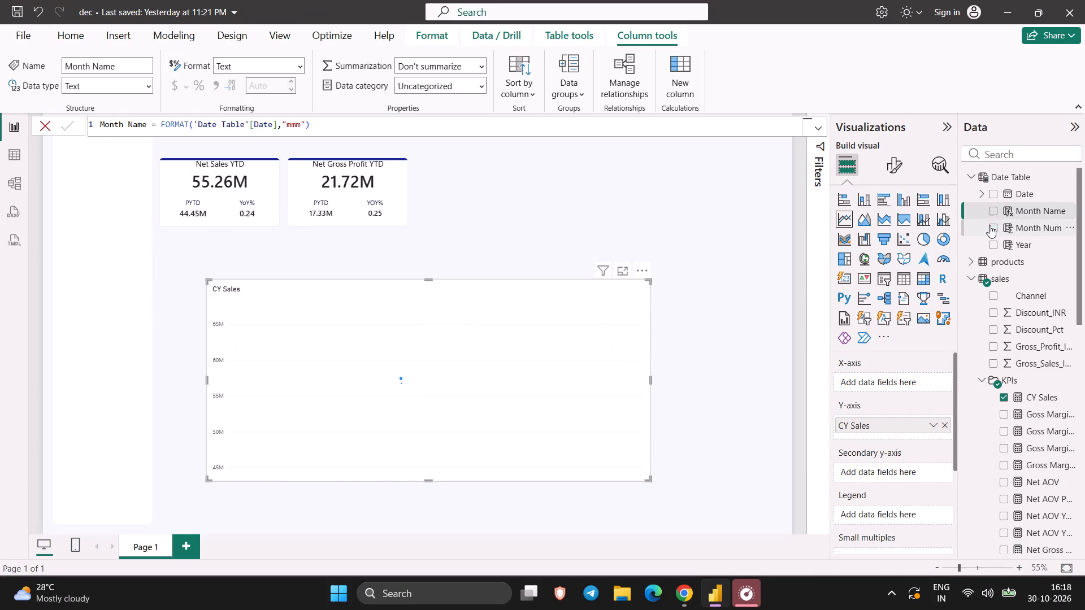
left_click(995, 207)
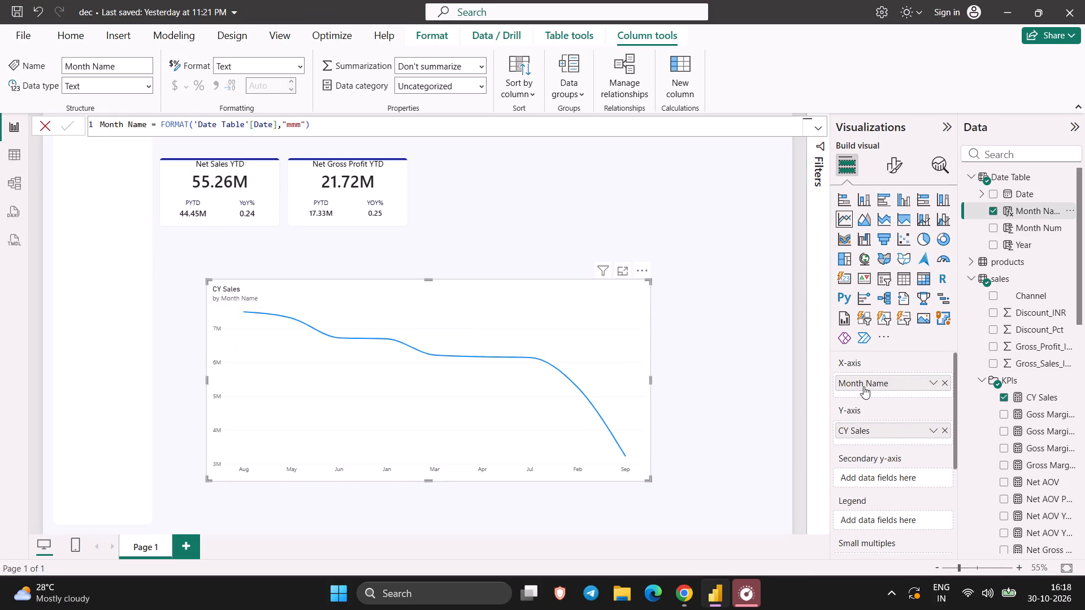
Set the Date Table's Month Name column to sort by the Month Num column.
left_click(525, 92)
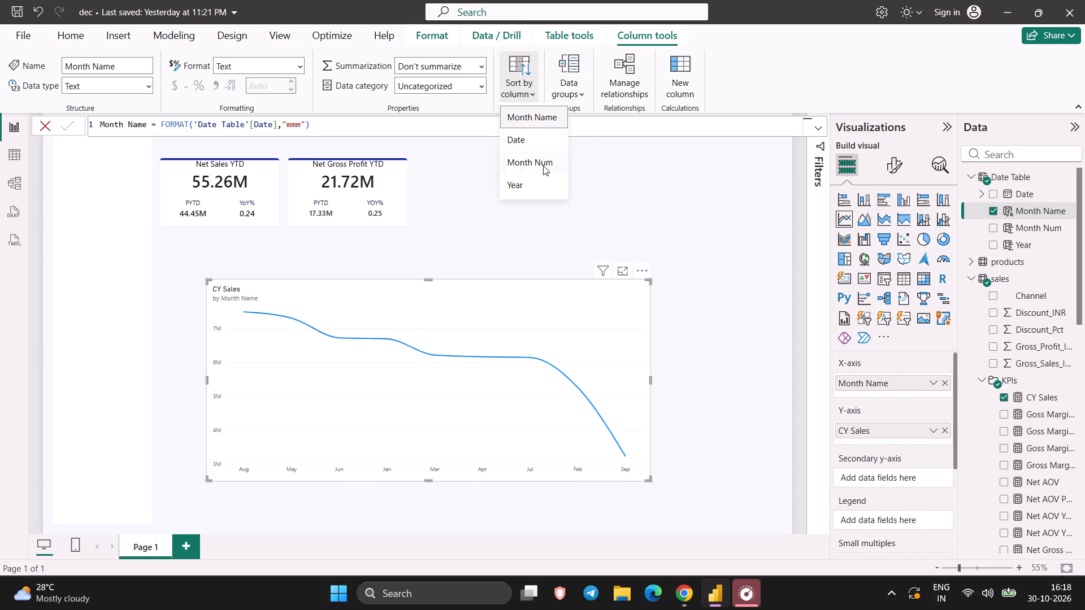
left_click(535, 163)
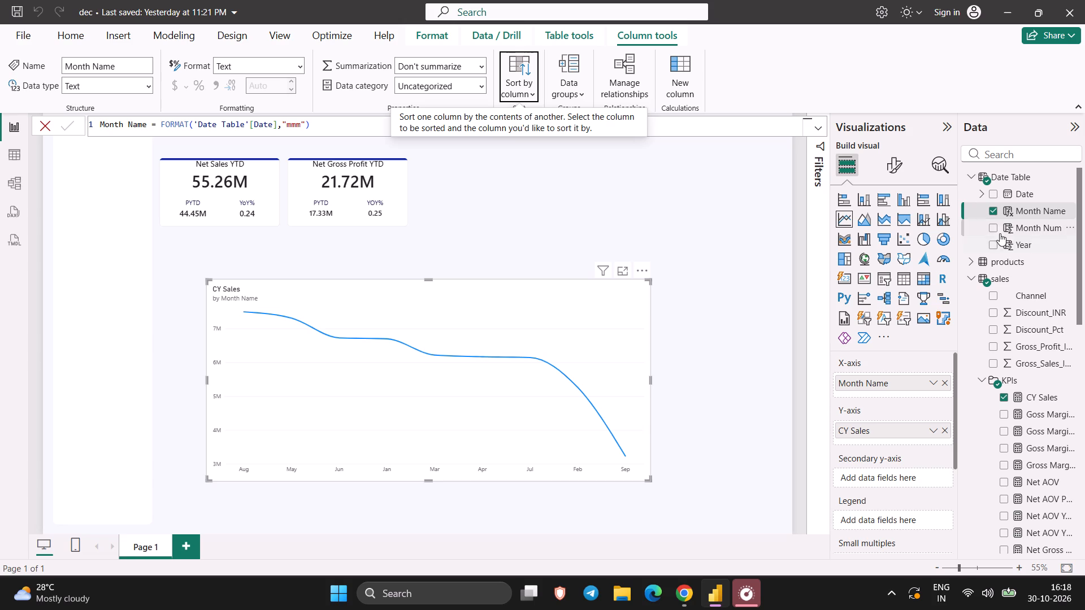
Sort the CY Sales line chart by Month Name in ascending order.
left_click(639, 272)
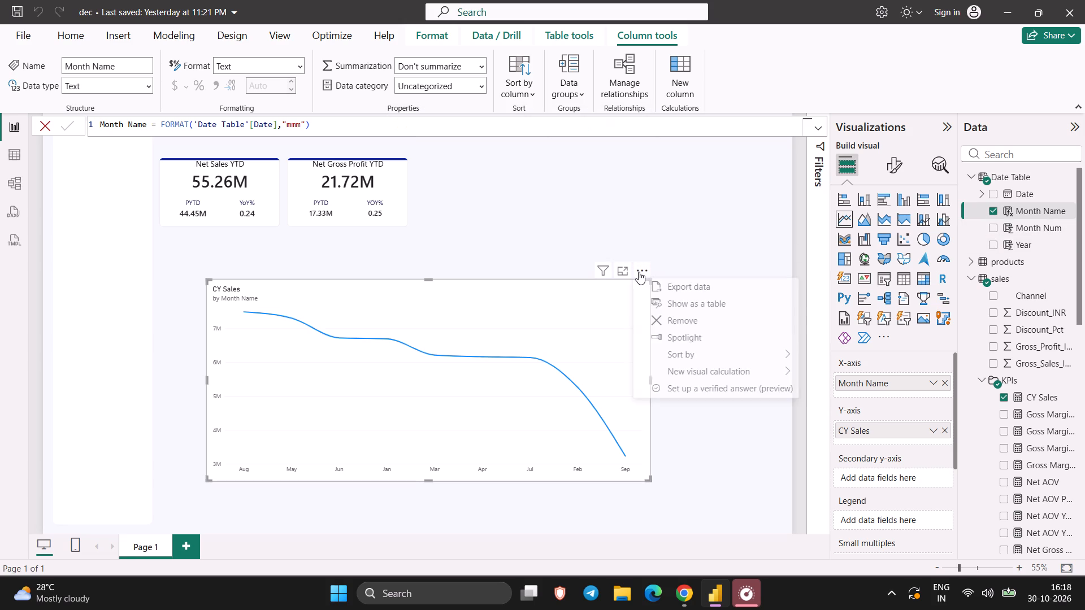
left_click(686, 354)
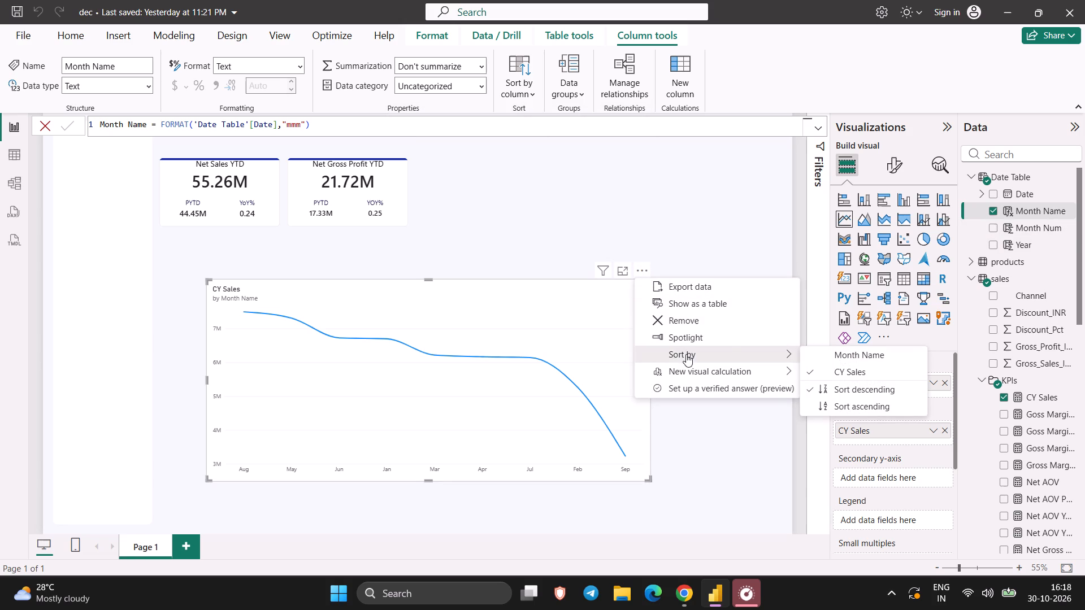
left_click(830, 359)
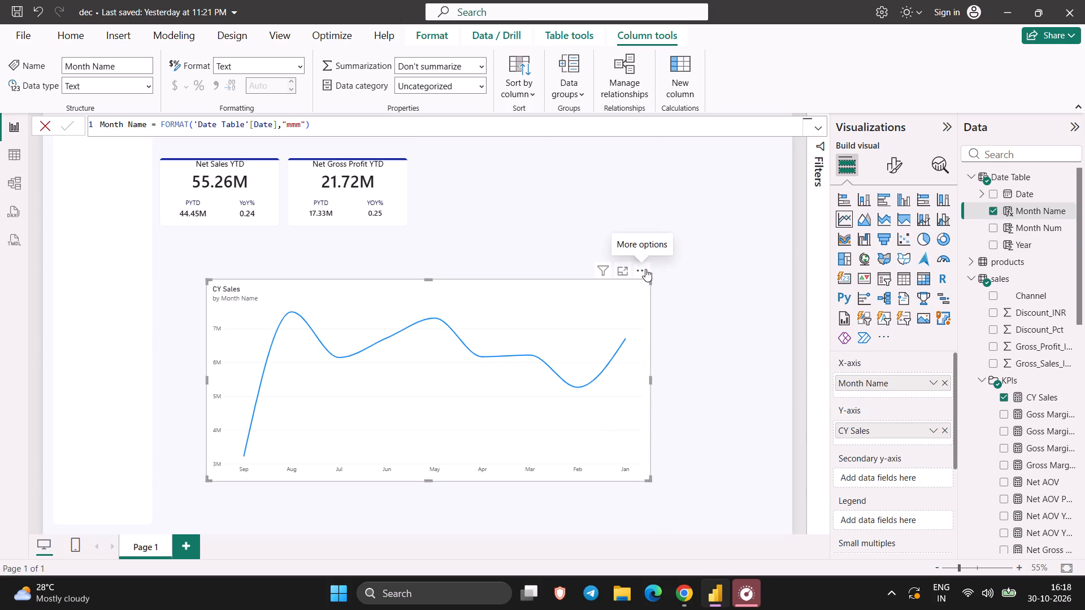
left_click(645, 269)
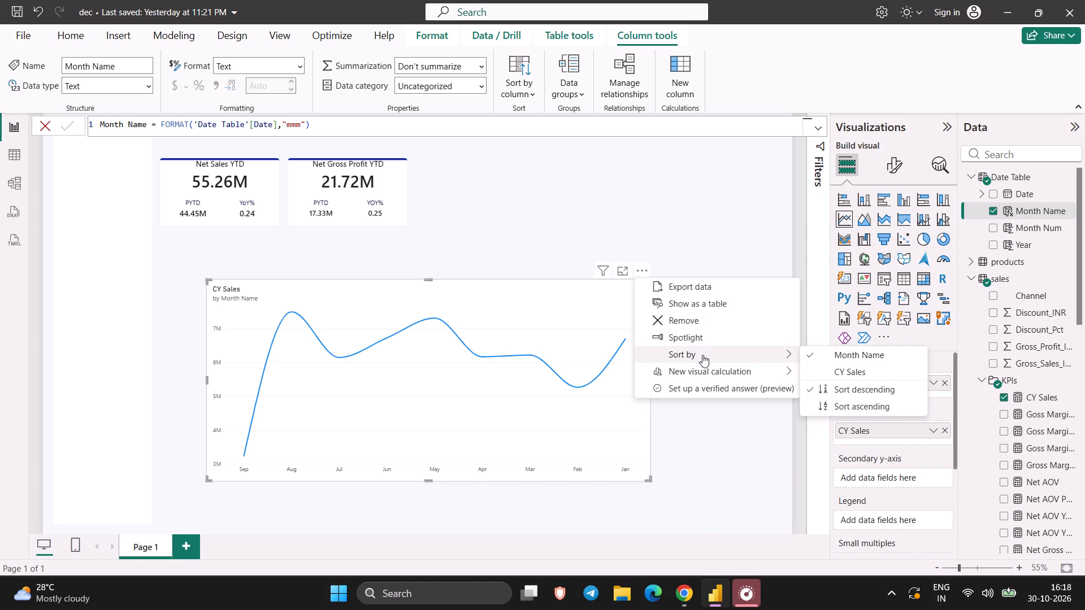
left_click(830, 400)
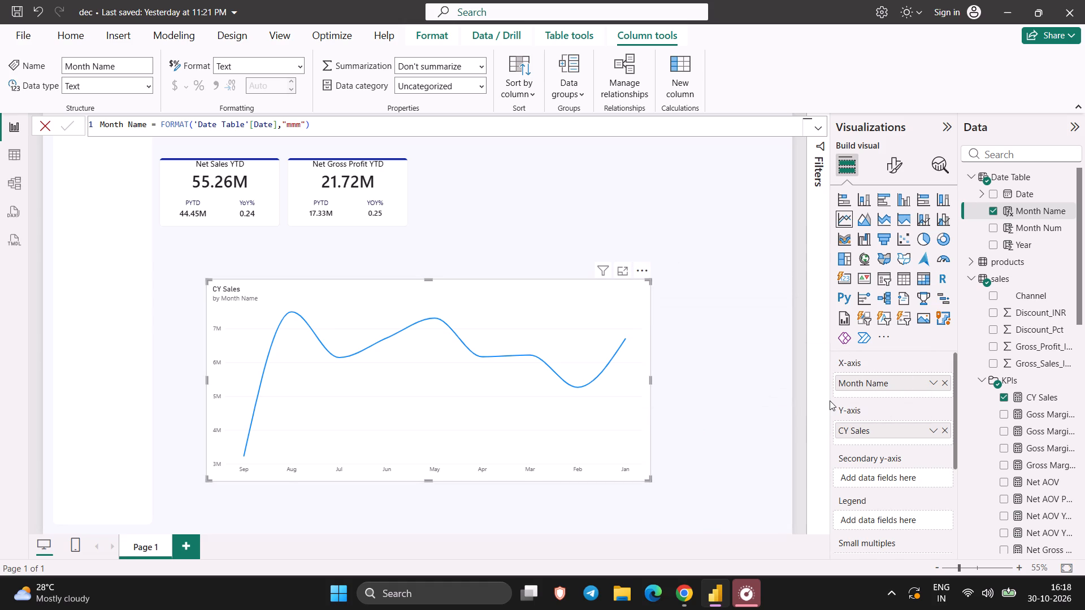
left_click(743, 383)
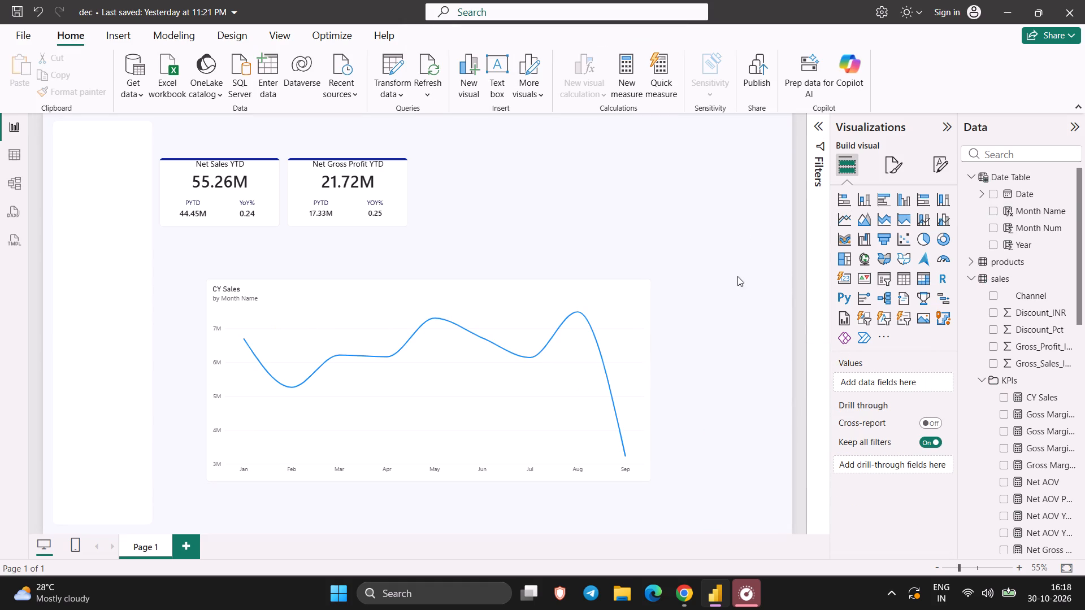
Switch to the Decathlon tutorial on YouTube, play and skip ahead to see how the PY Sales measure is written, and pause it.
left_click(676, 596)
left_click(599, 369)
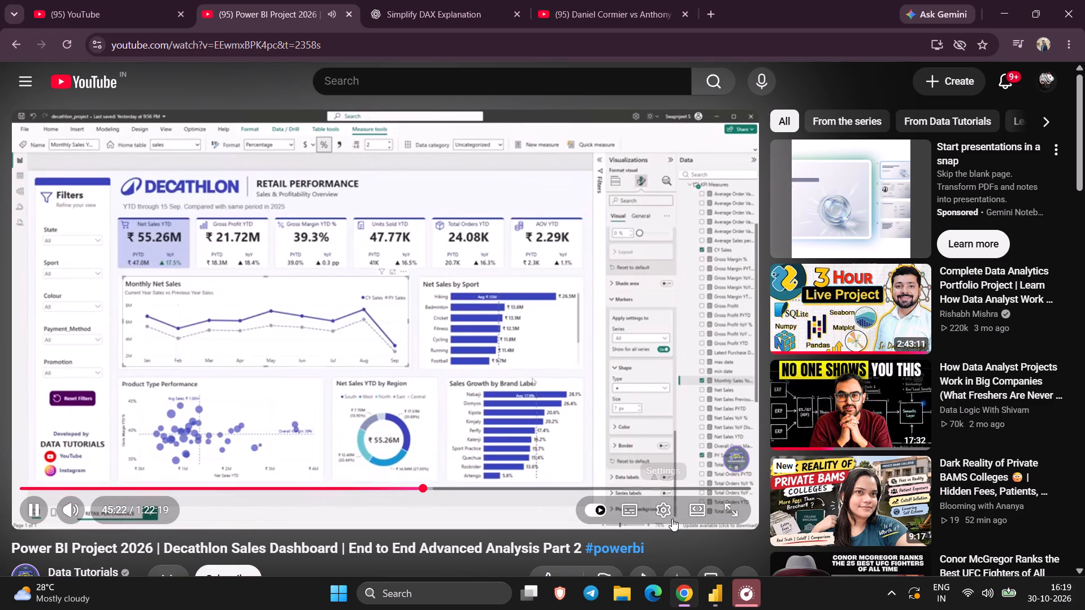
left_click(668, 517)
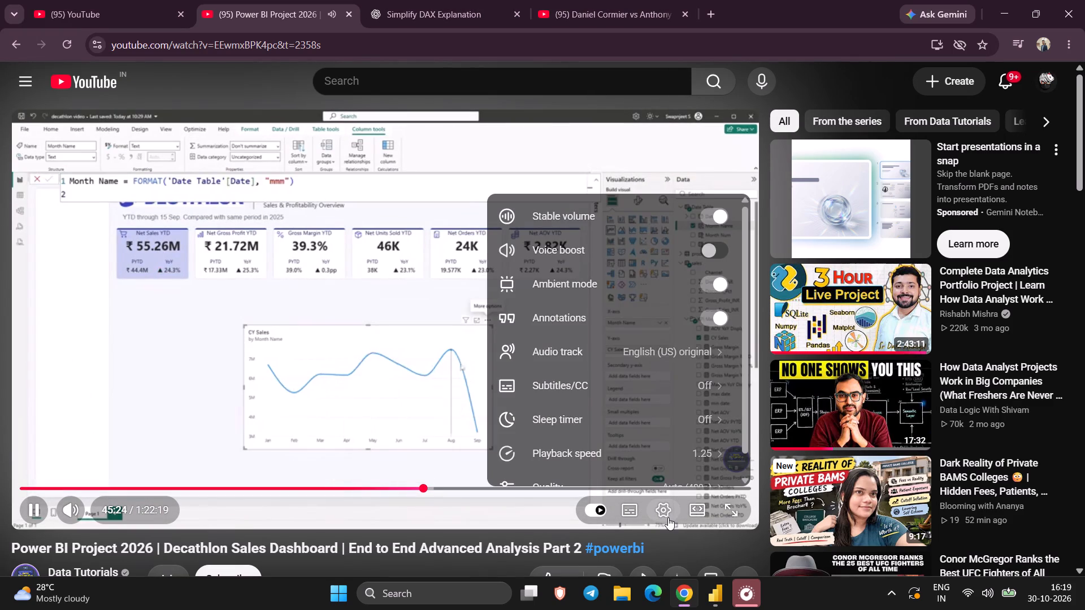
left_click(668, 517)
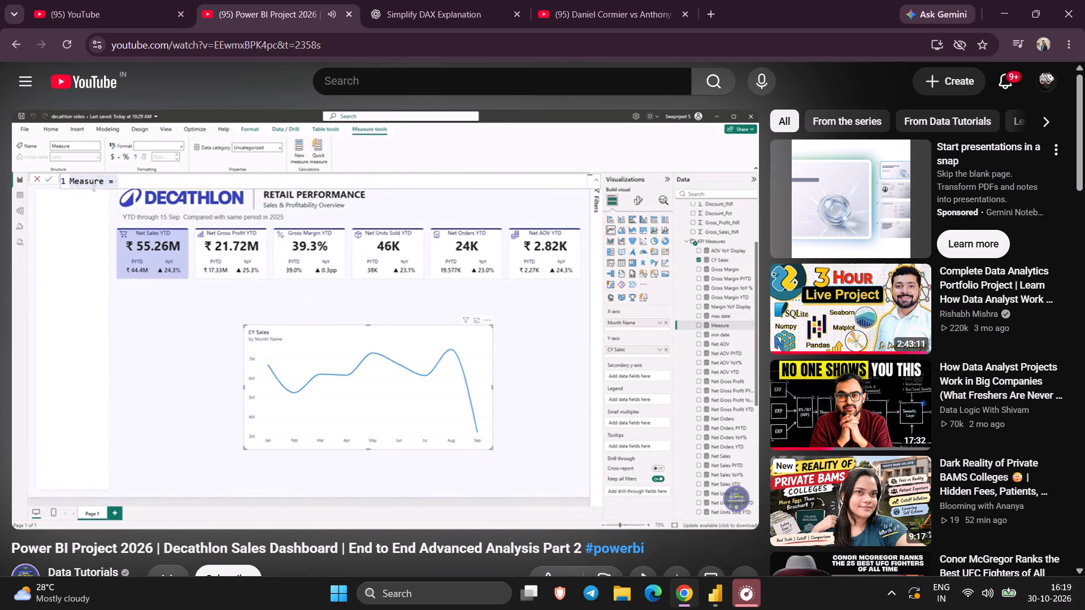
key("Right")
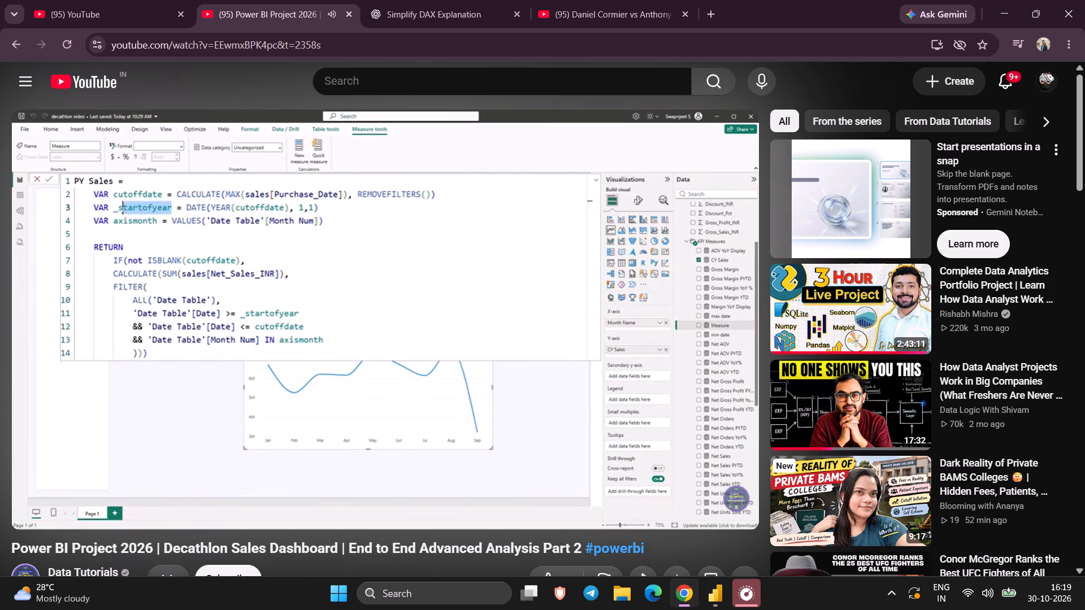
key("Right")
key("Right")
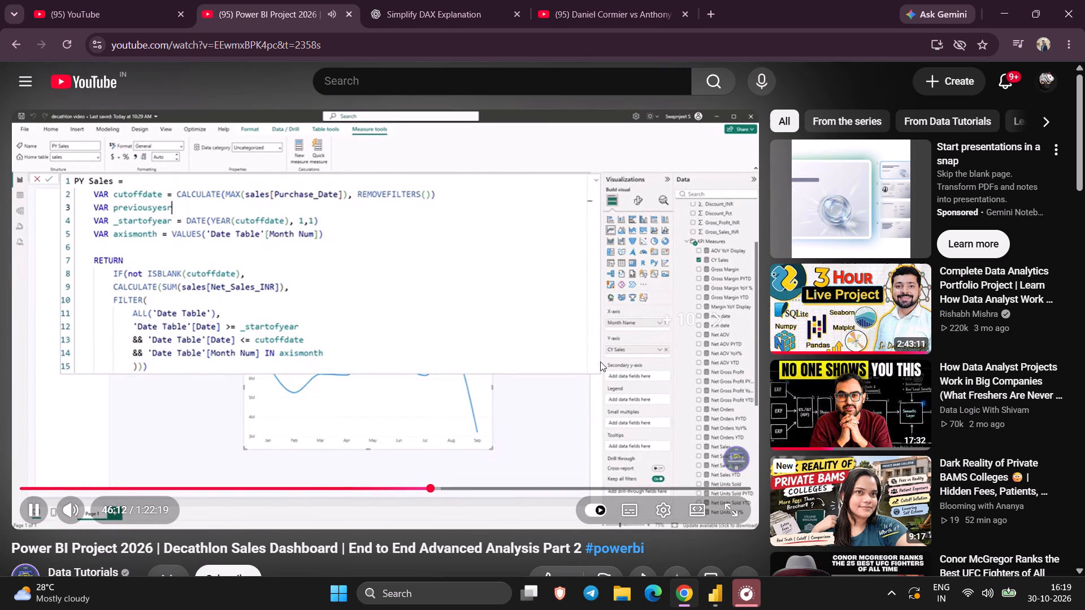
key("Right")
key("Right")
key("Right")
key("Right")
key("Right")
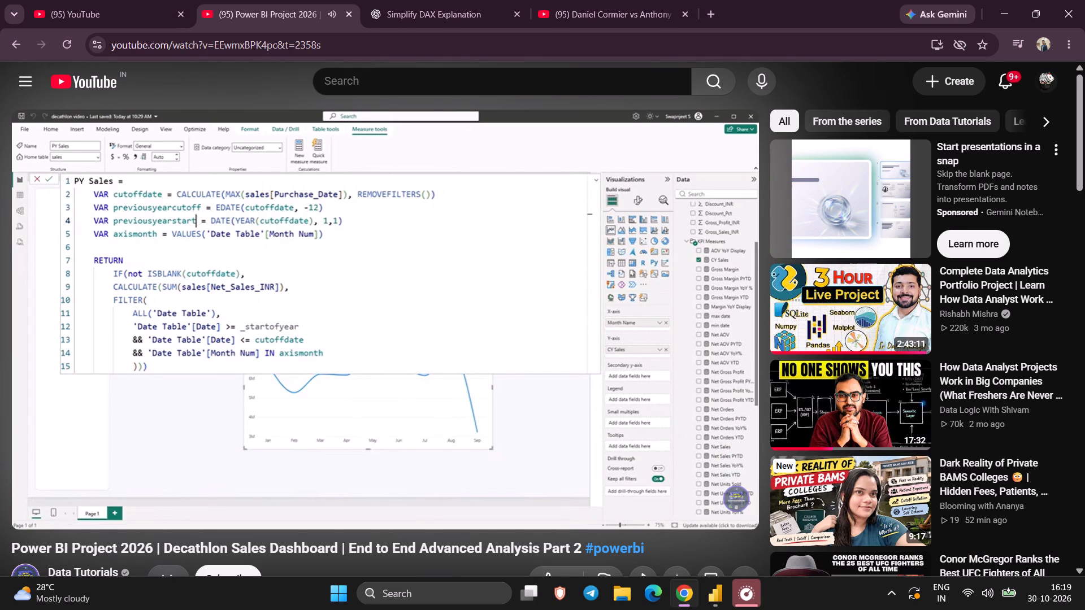
key("space")
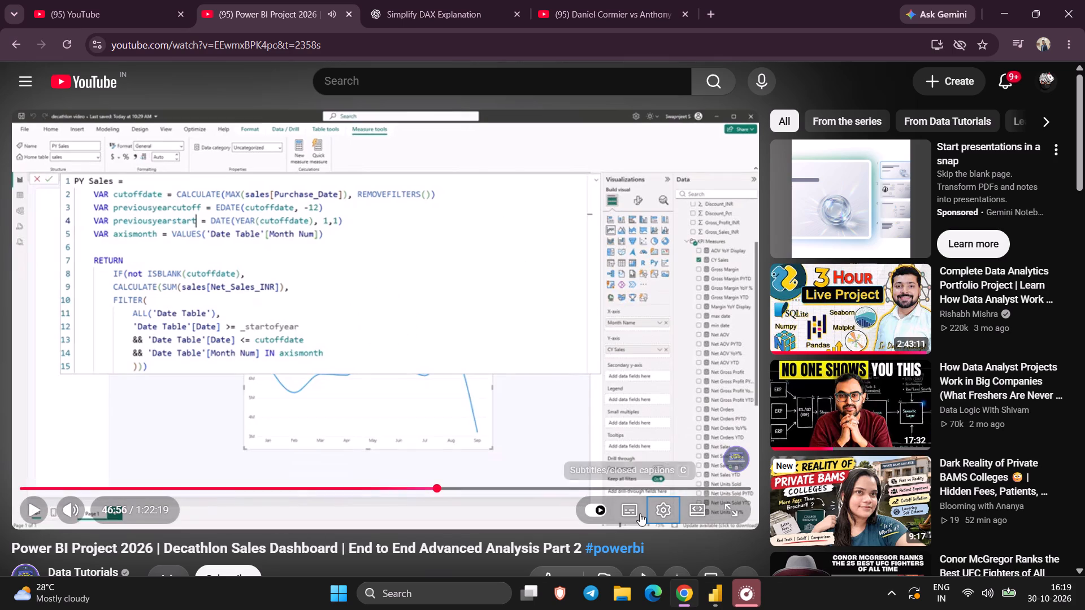
Continue the tutorial, skipping ahead until the finished PY Sales DAX formula is shown in full, and pause it there.
left_click(722, 596)
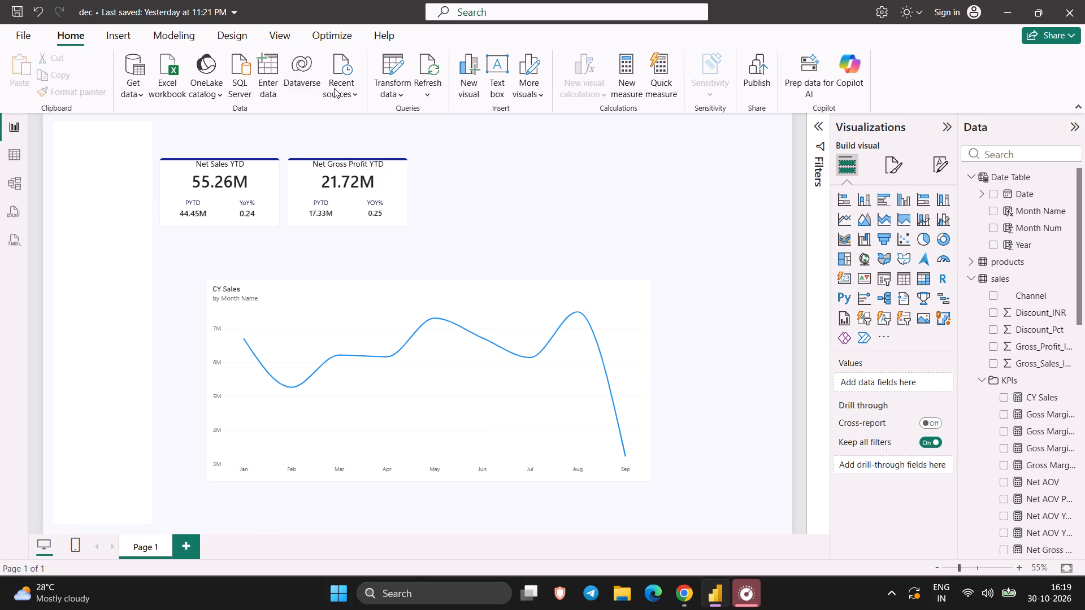
left_click(681, 590)
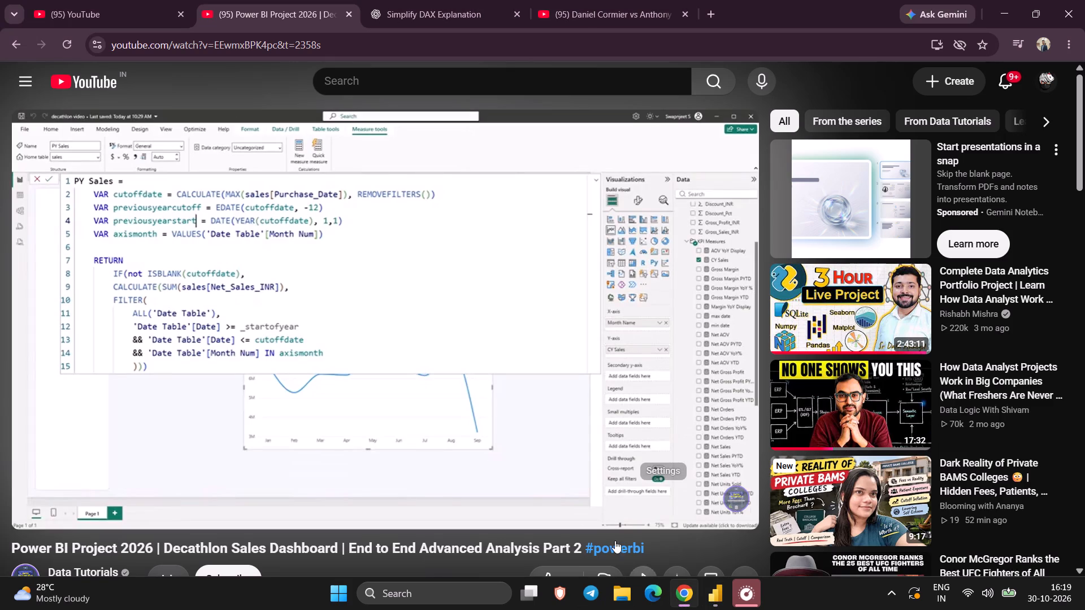
left_click(485, 368)
key("Right")
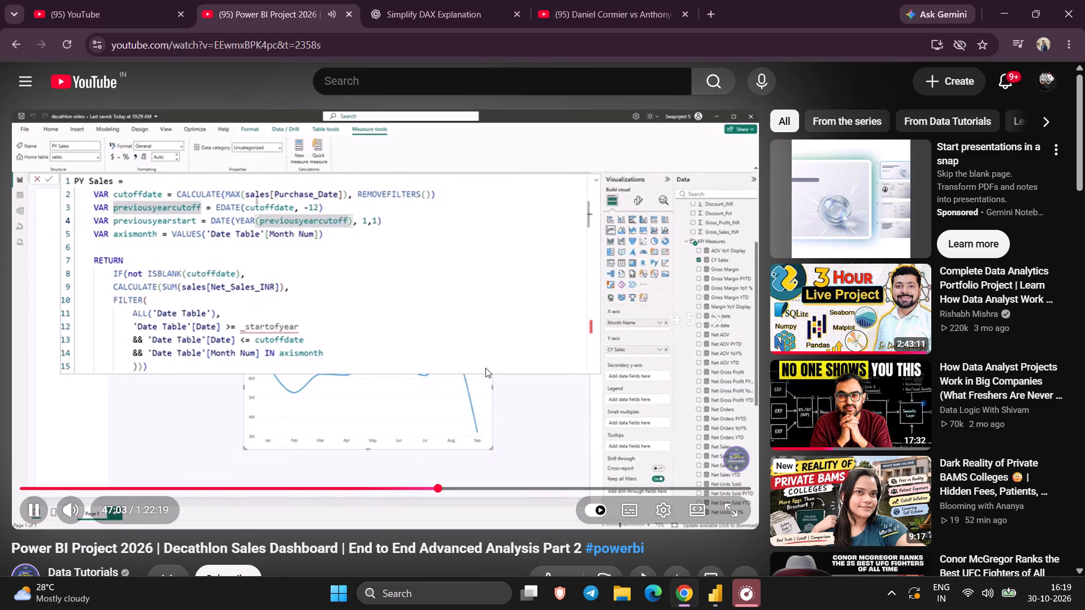
key("Right")
key("Right")
key("Right")
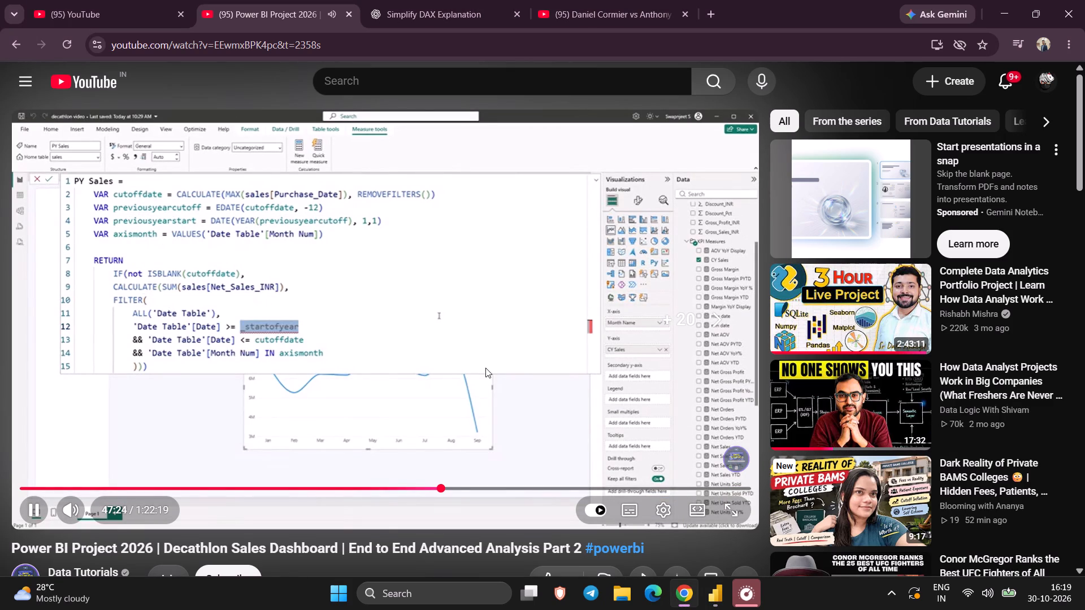
key("Right")
key("Right")
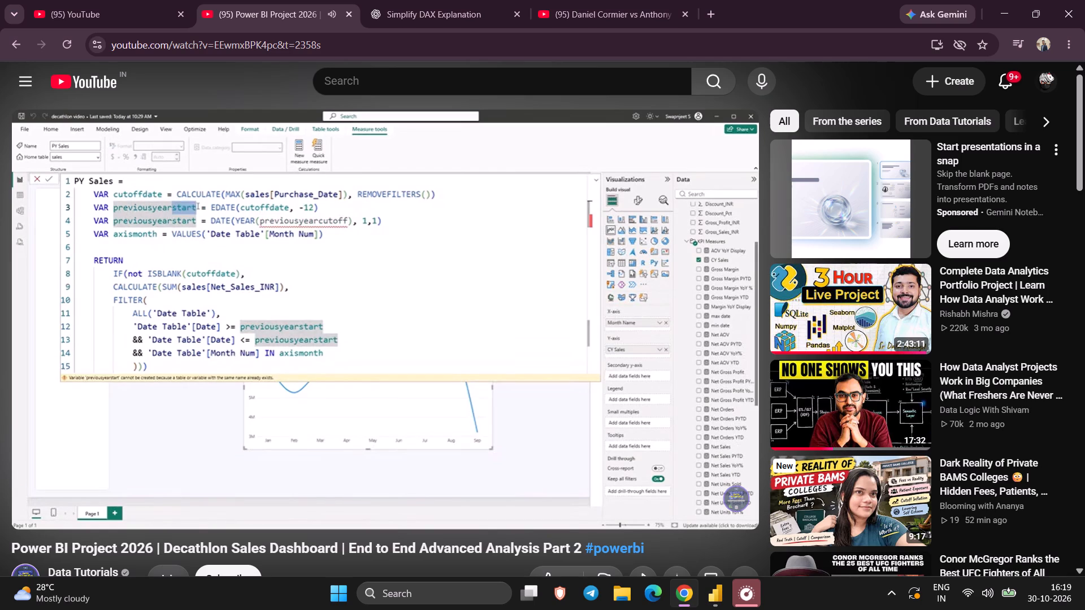
key("Right")
key("Right")
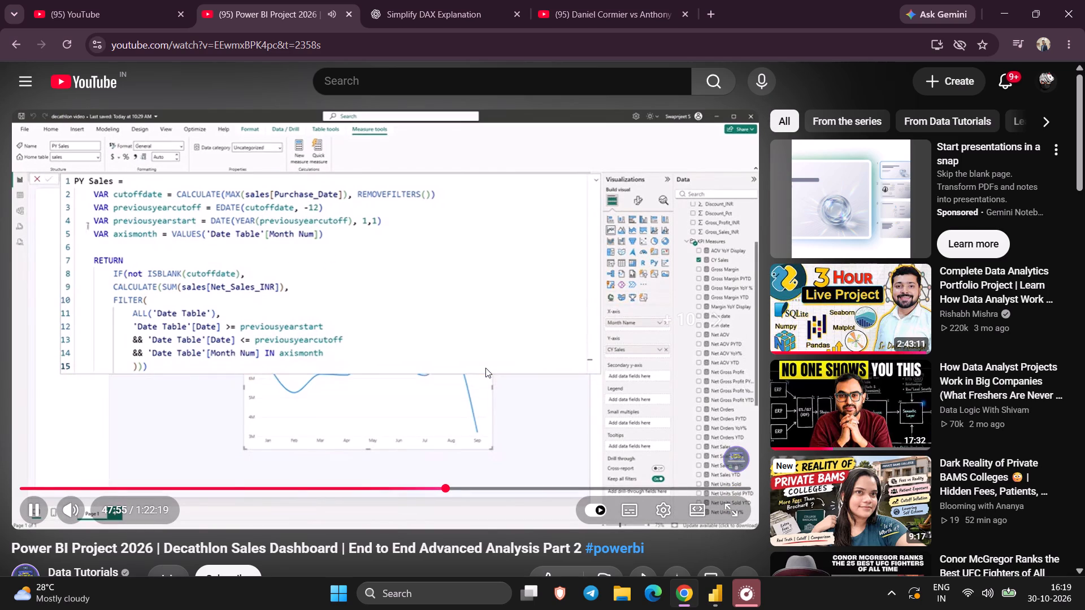
key("space")
key("shift+super+s")
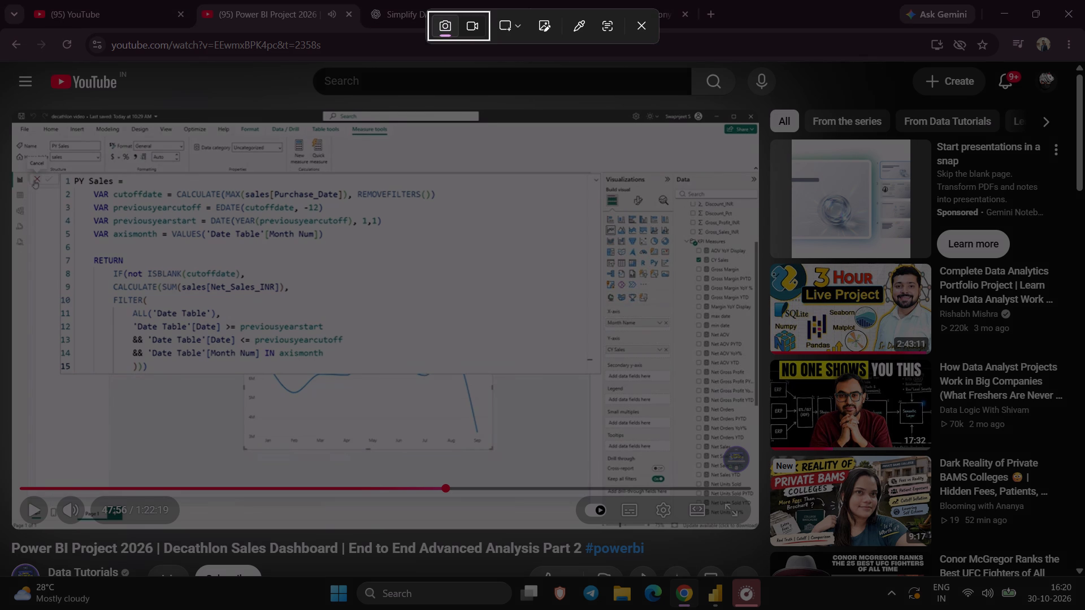
left_click_drag(62, 172, 546, 387)
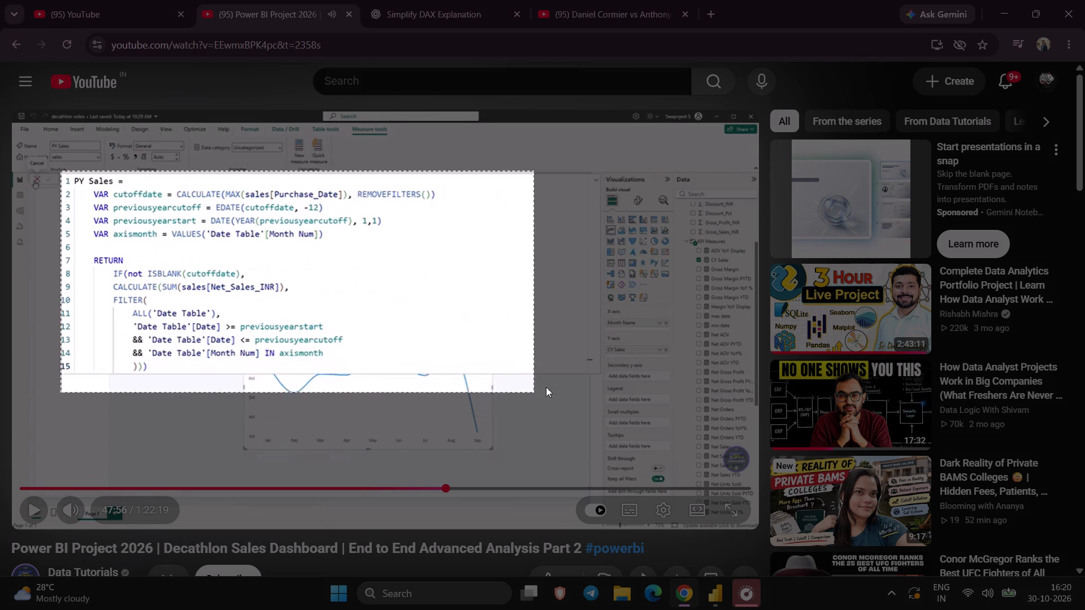
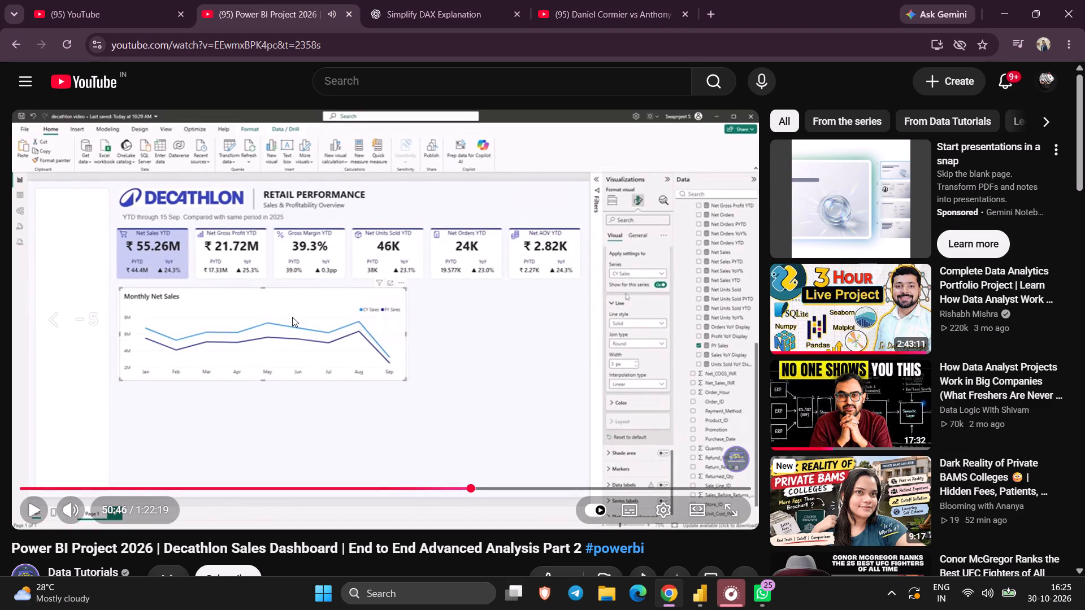
key("Left")
key("Right")
key("Right")
key("space")
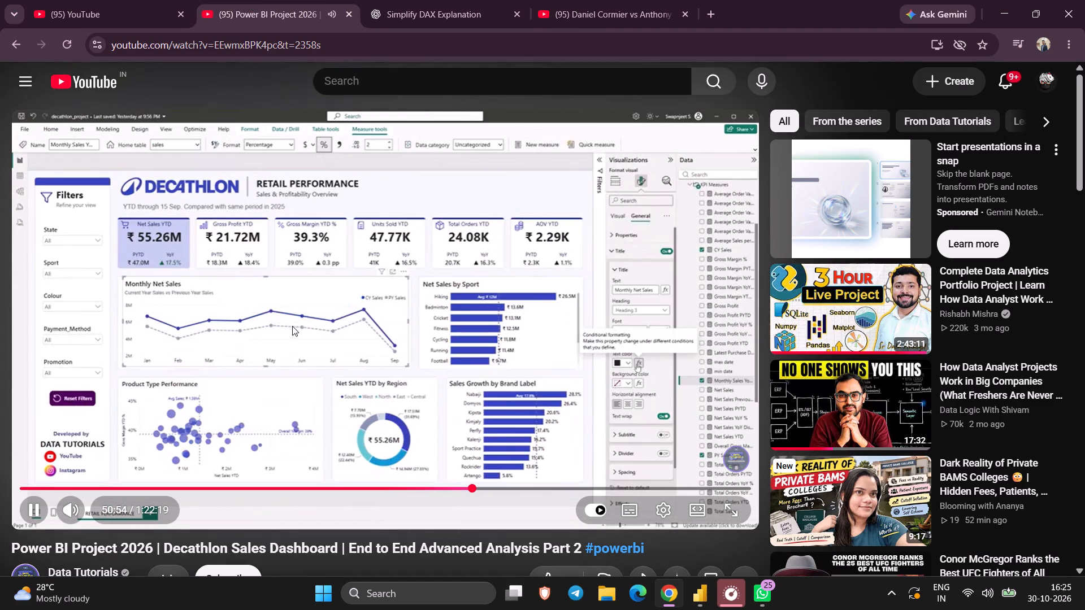
left_click(401, 346)
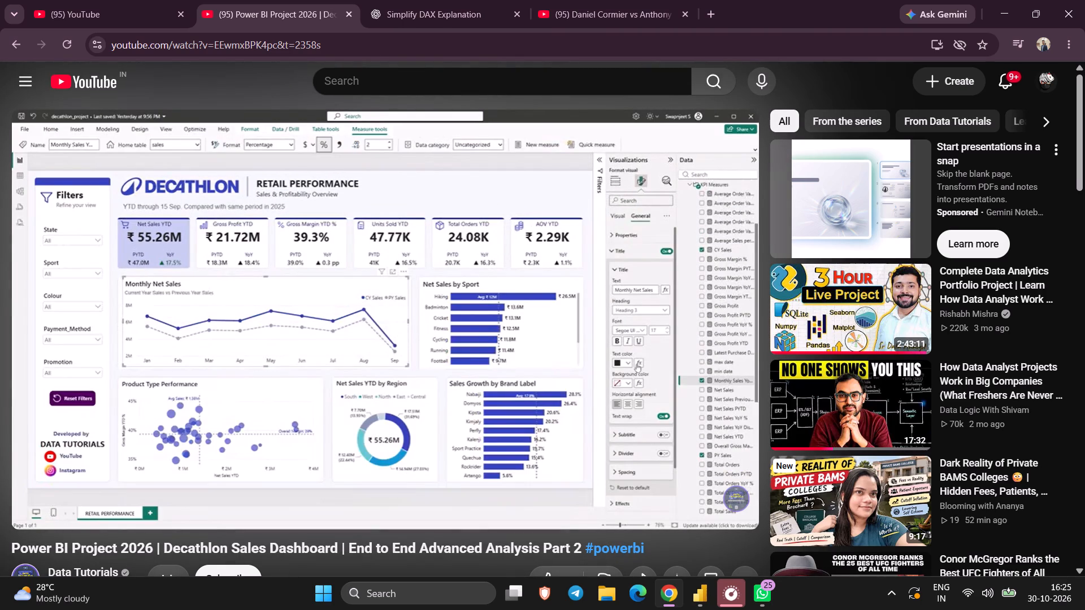
key("space")
key("space")
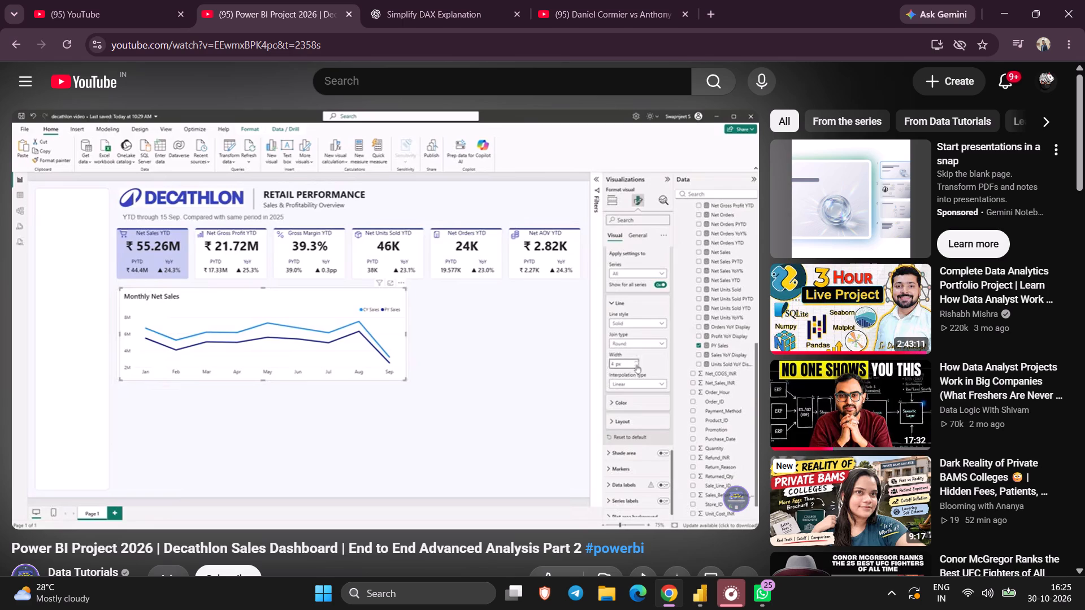
key("space")
key("space")
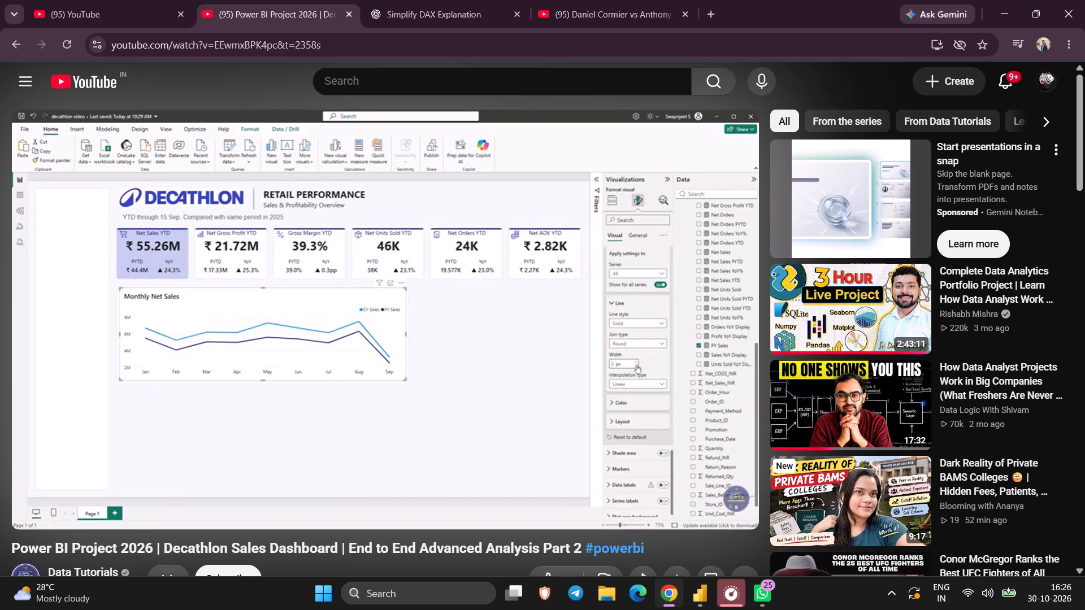
key("space")
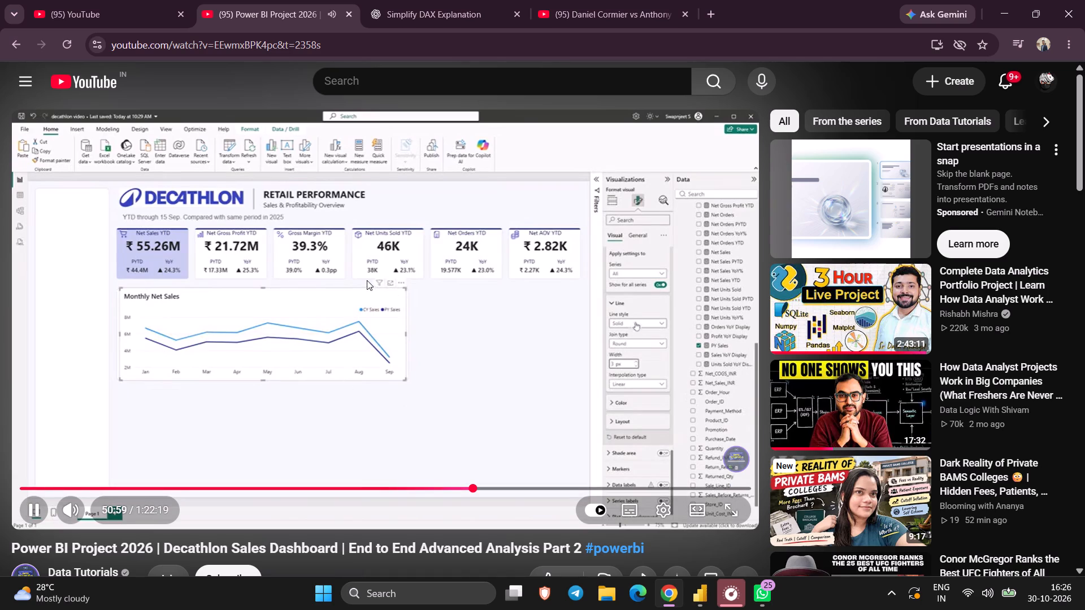
left_click(402, 302)
key("space")
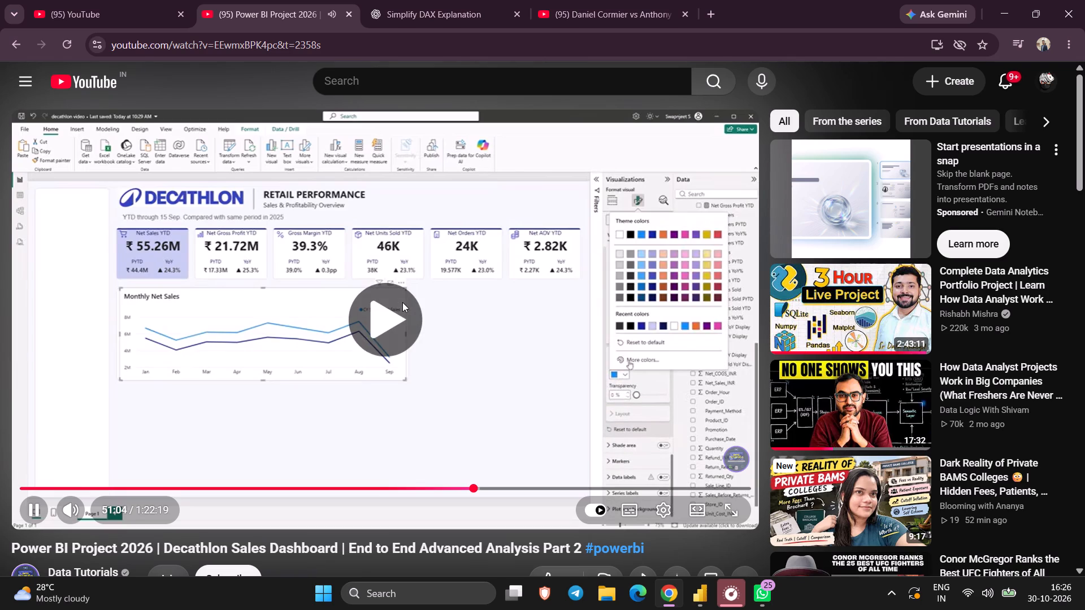
key("Right")
key("Right")
key("Right")
key("Right")
key("Right")
key("Right")
key("Right")
key("Right")
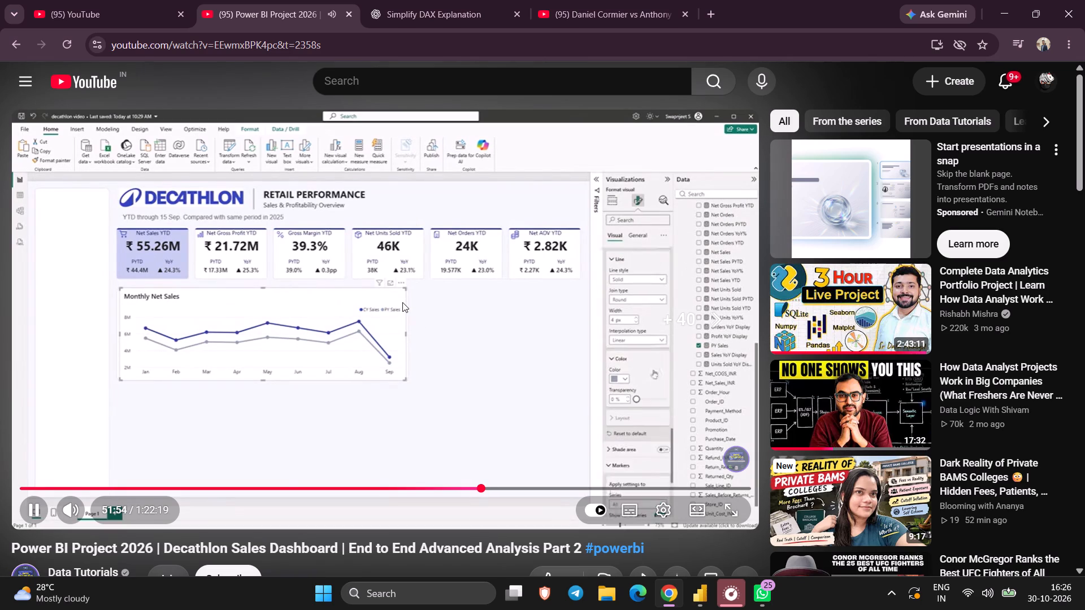
key("Right")
key("Right")
key("Right")
key("Right")
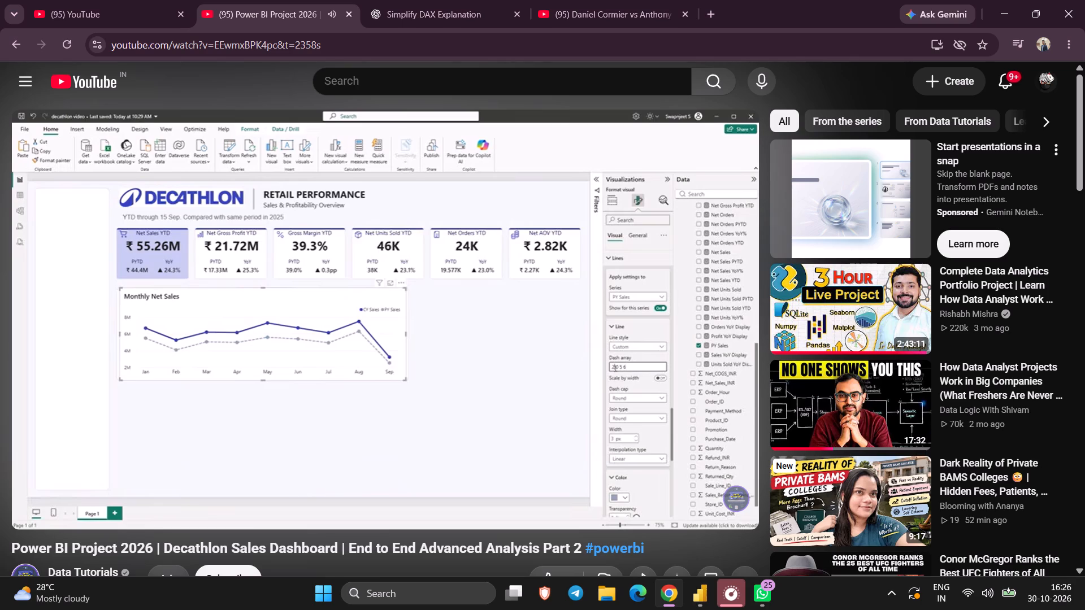
key("space")
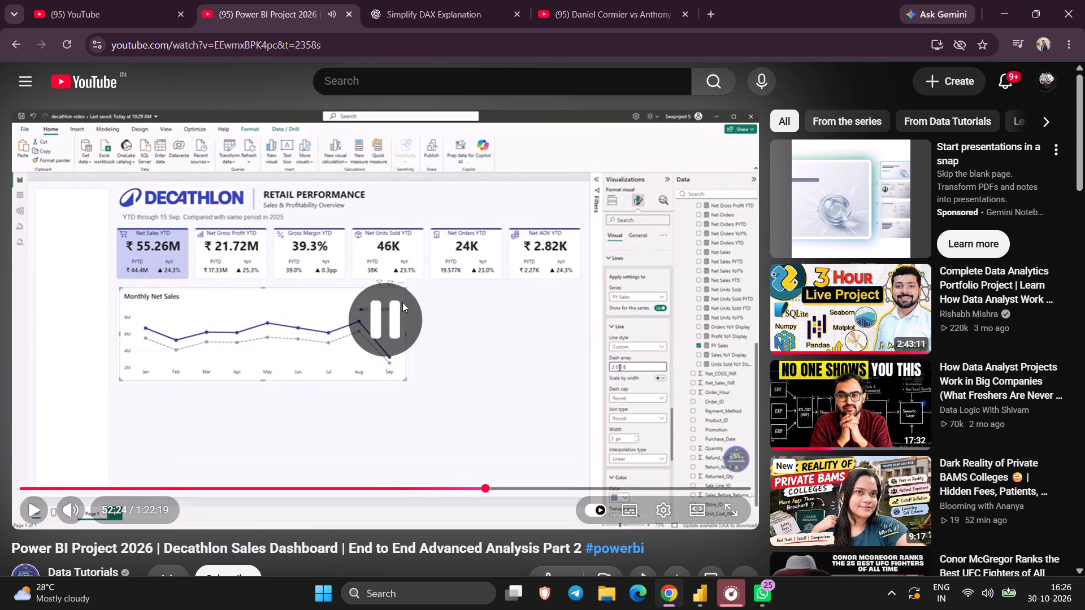
key("space")
key("Right")
key("Right")
key("Right")
key("Right")
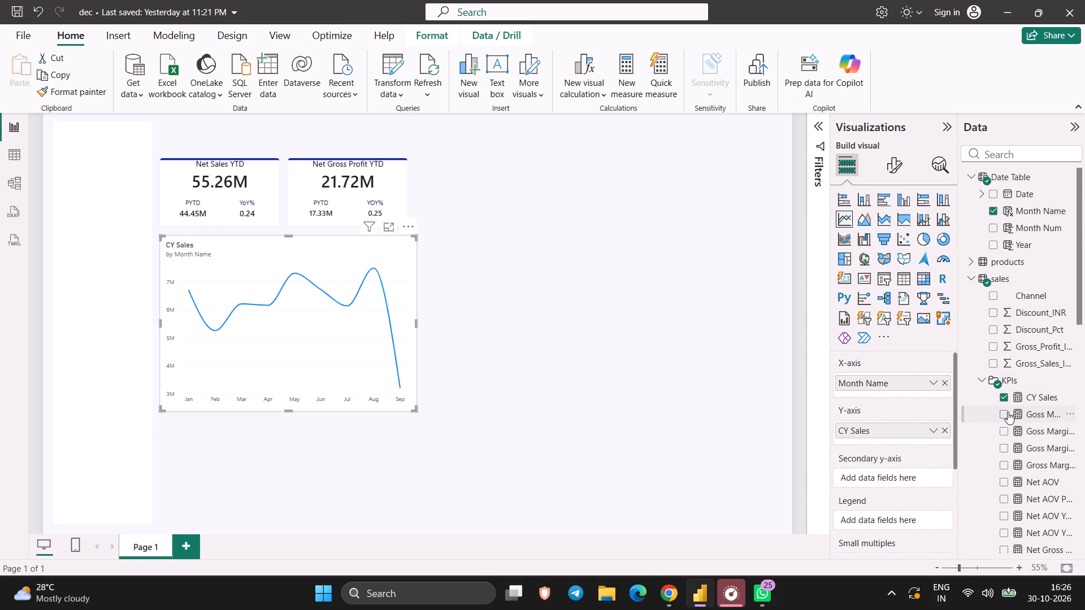
right_click(1012, 396)
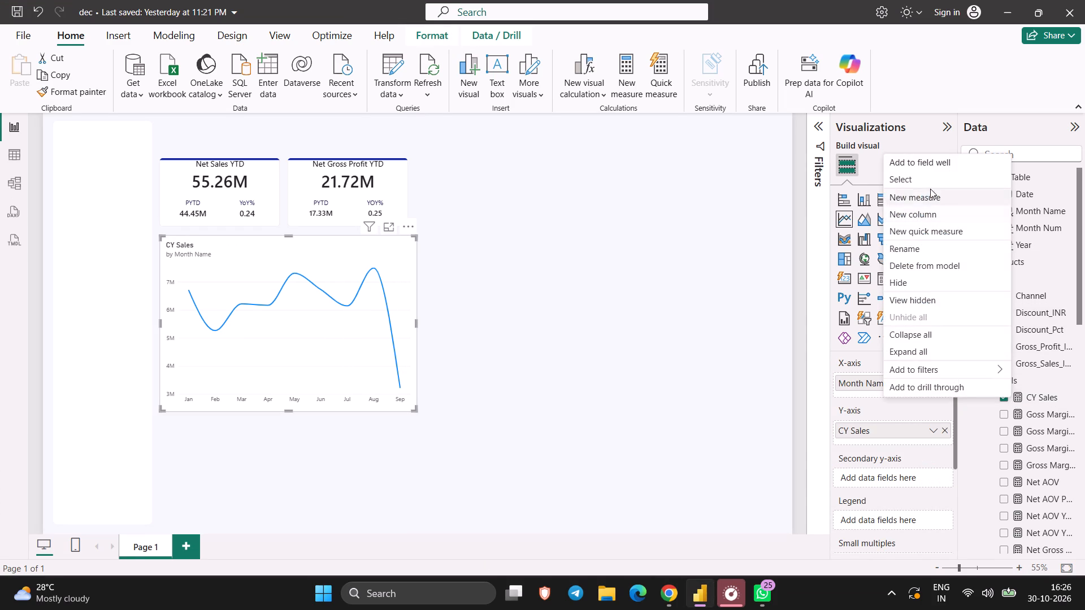
left_click(929, 192)
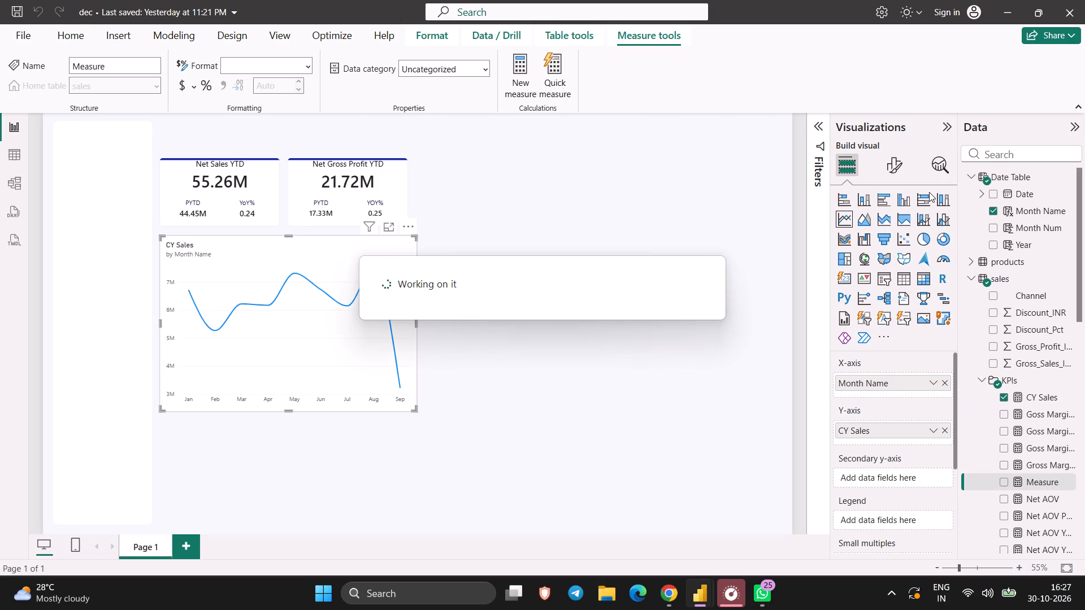
key("ctrl+v")
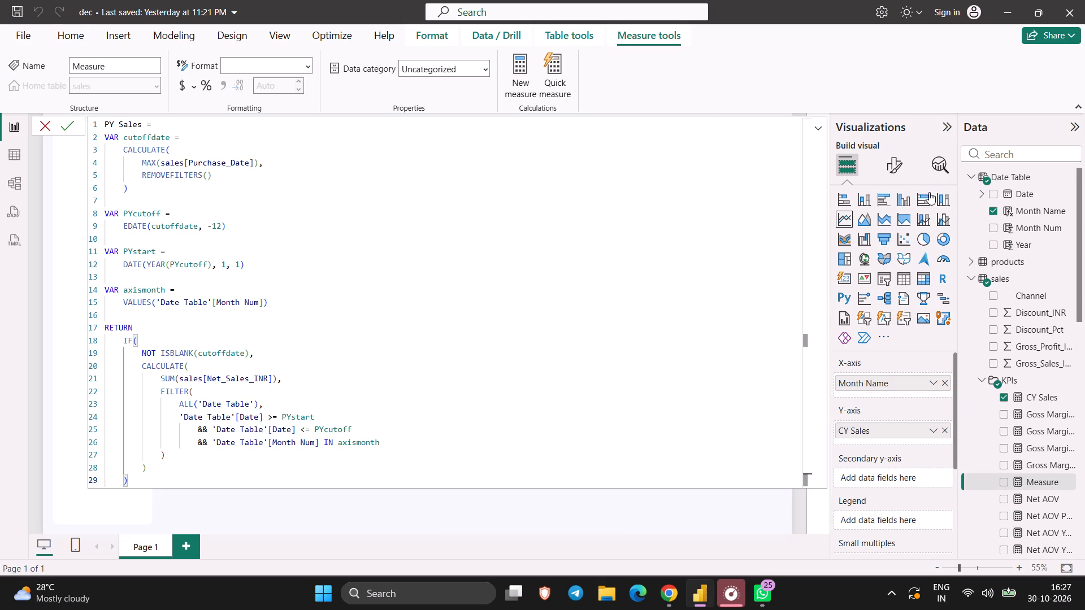
key("Return")
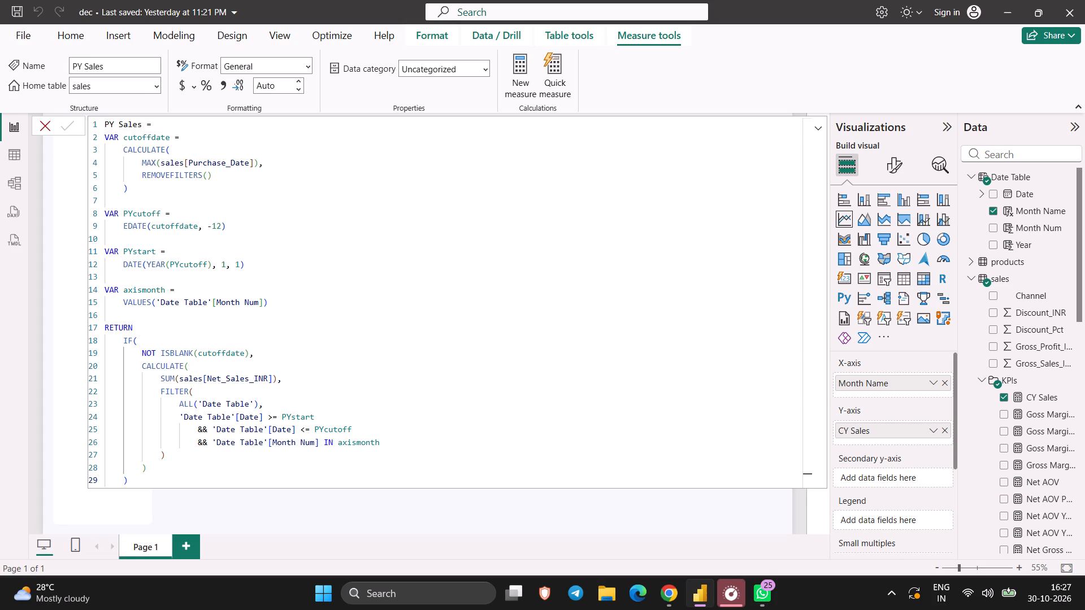
left_click_drag(176, 495, 158, 473)
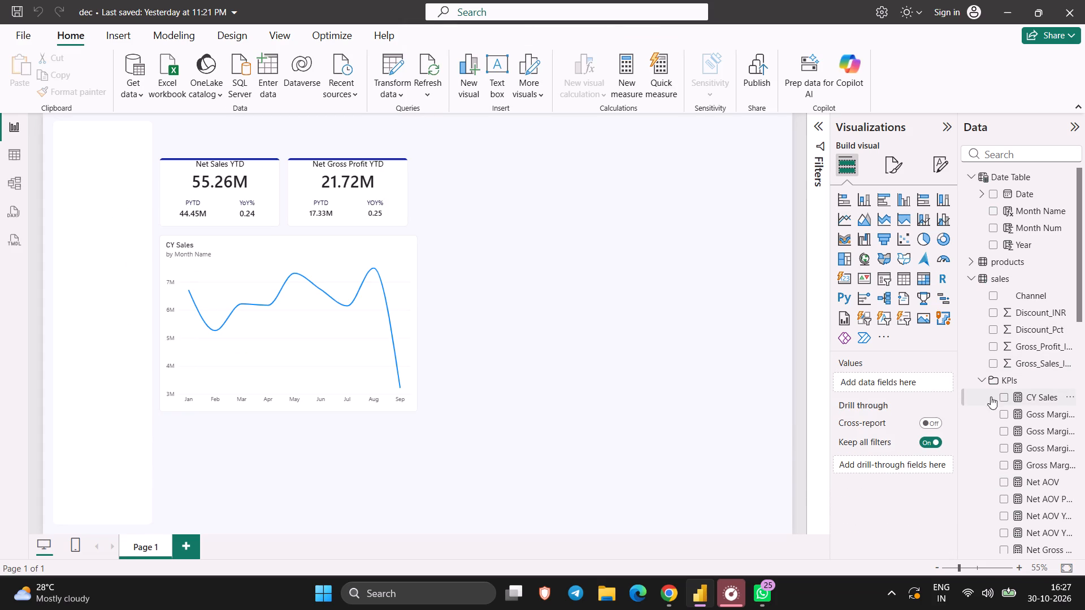
Add the PY Sales measure to the Y-axis of the CY Sales line chart.
left_click(386, 306)
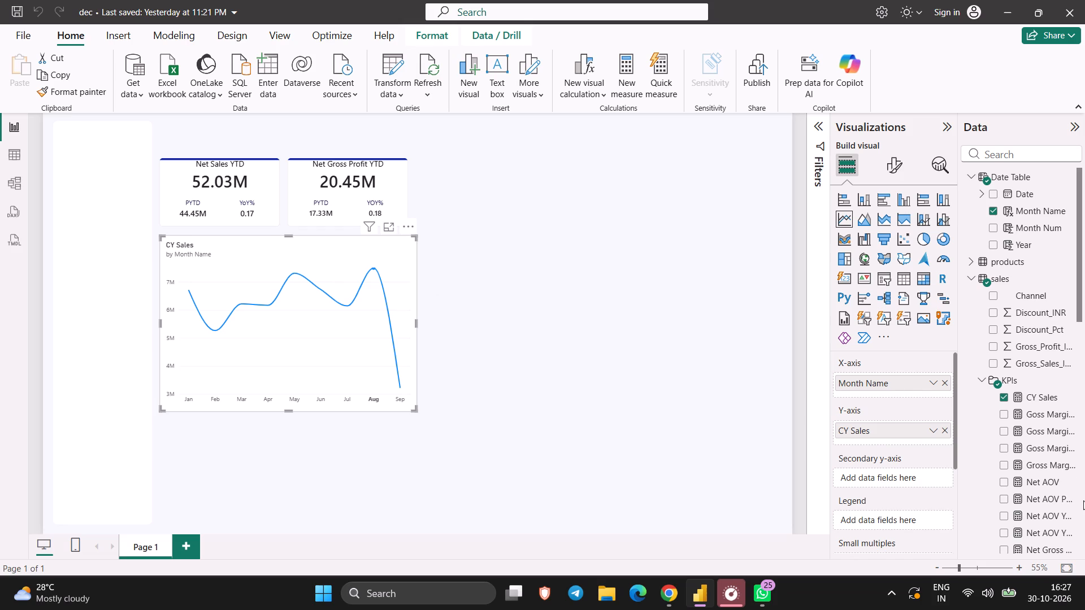
scroll(1040, 449, "down", 4)
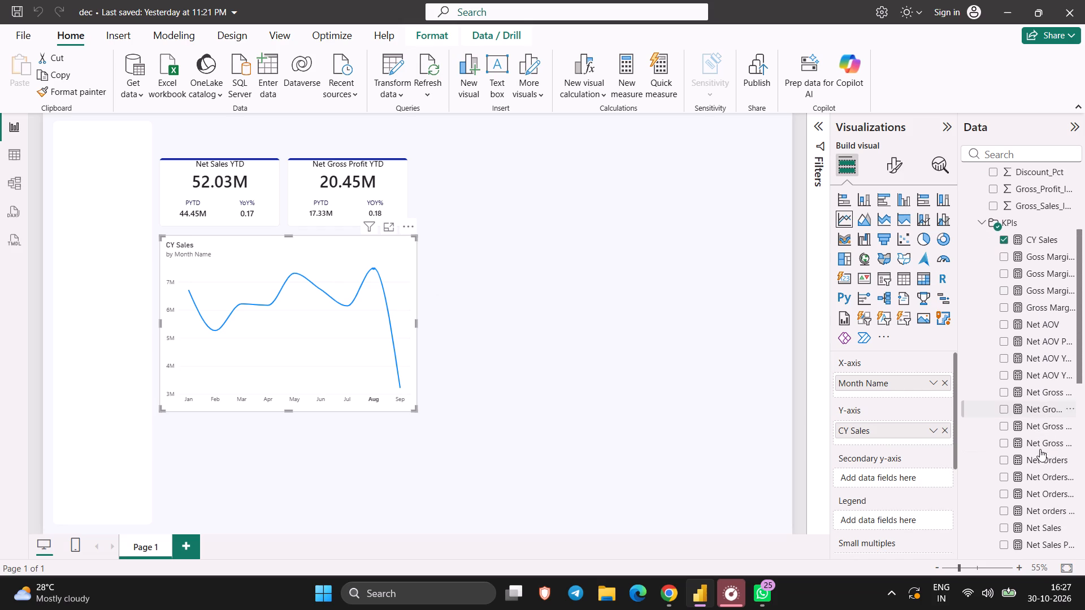
scroll(1040, 449, "down", 4)
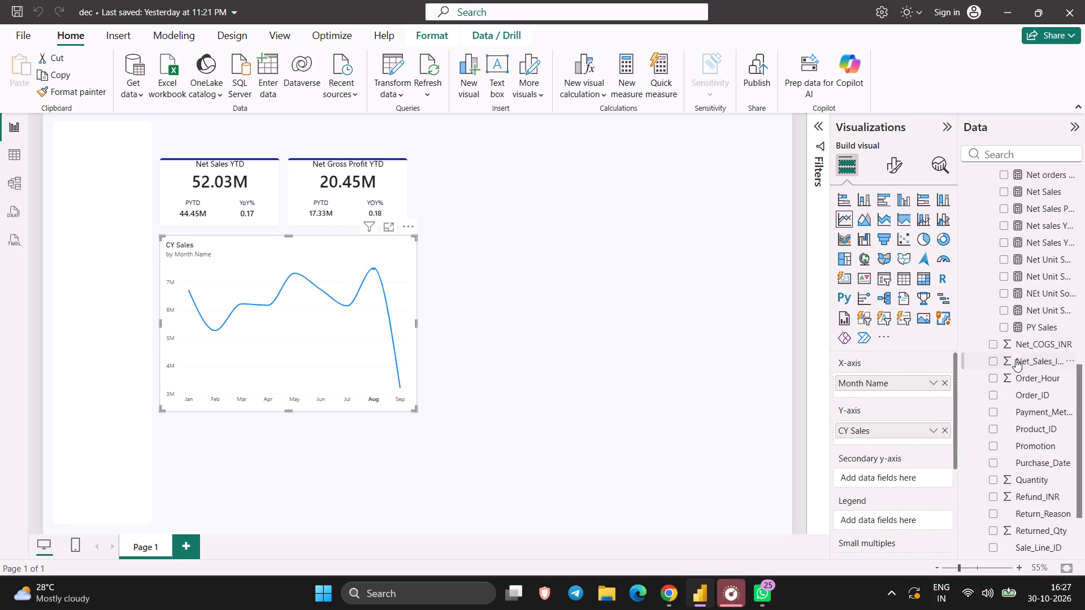
left_click(1005, 330)
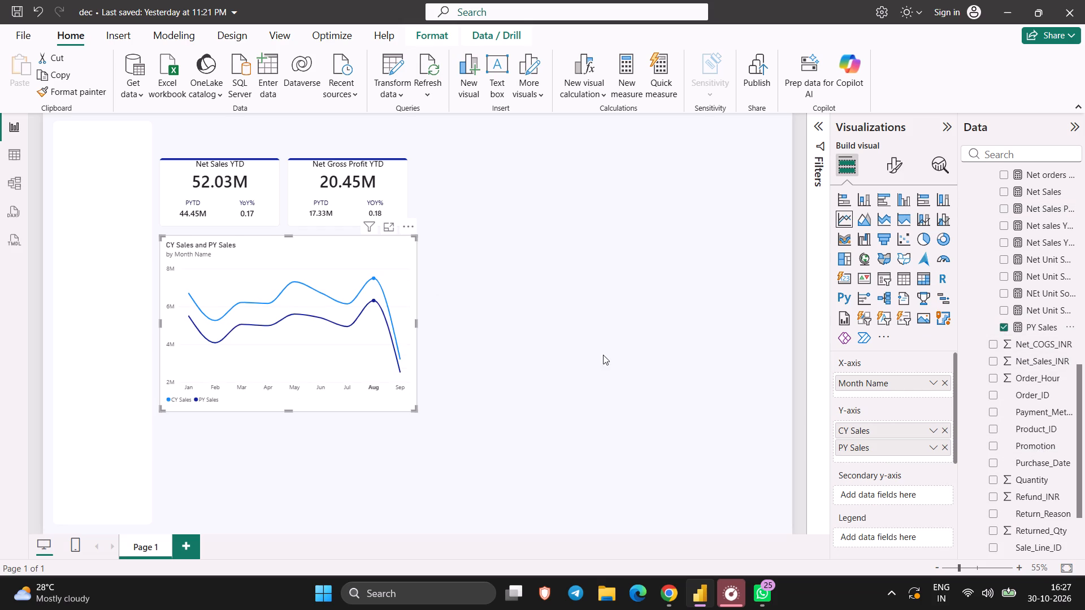
Widen the CY Sales and PY Sales chart well past the Net Gross Profit YTD card, reduce its height slightly, and deselect it.
left_click_drag(418, 324, 541, 312)
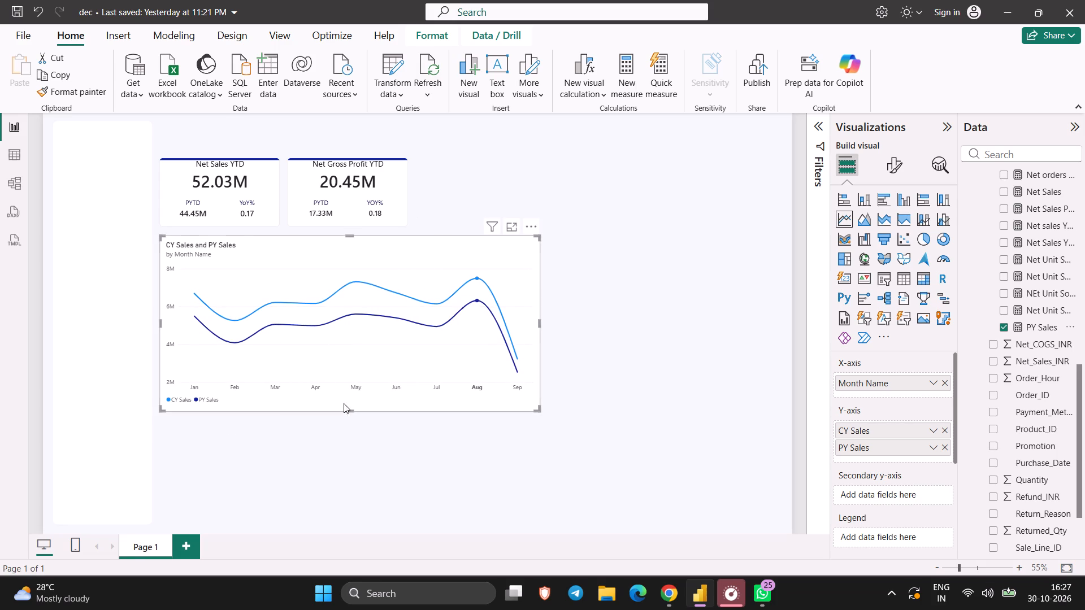
left_click_drag(350, 408, 349, 379)
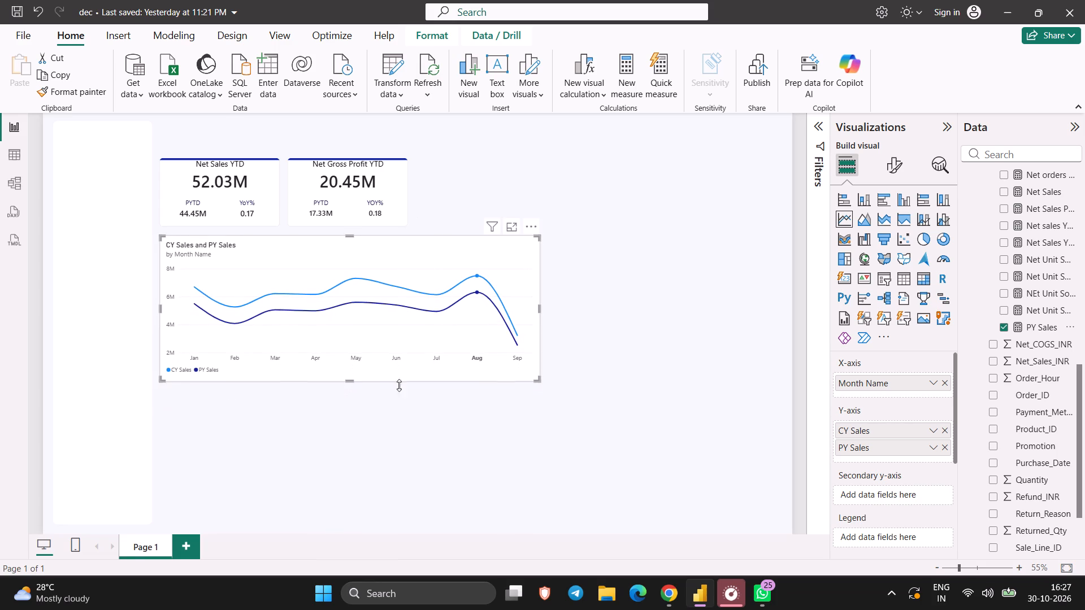
left_click(343, 282)
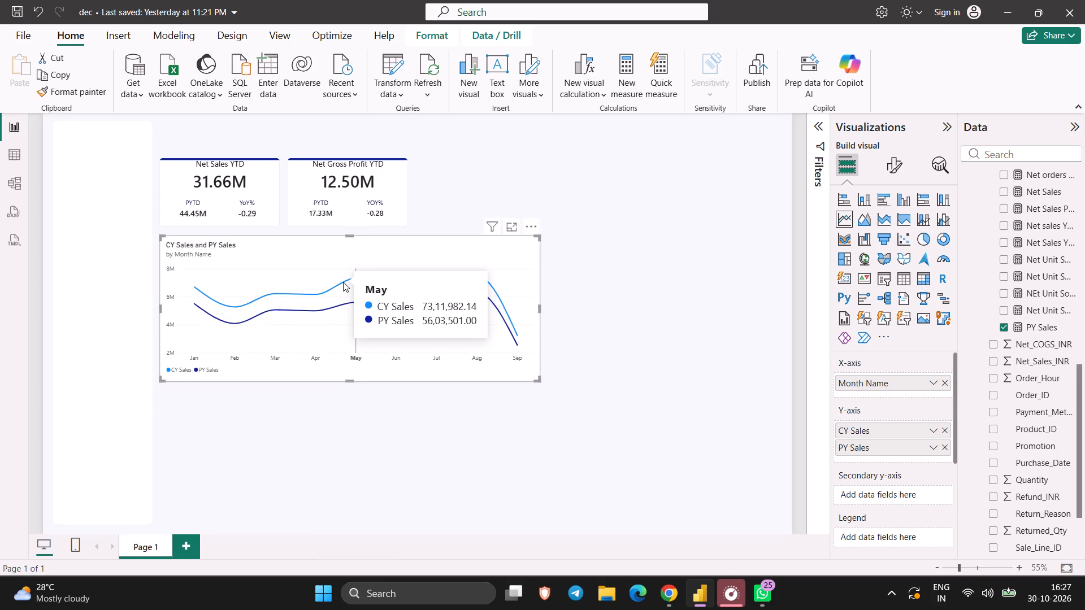
left_click(602, 520)
Switch to Chrome and resume the Decathlon tutorial, skipping ahead to about 53:45 past the chart's background shape formatting.
left_click(674, 597)
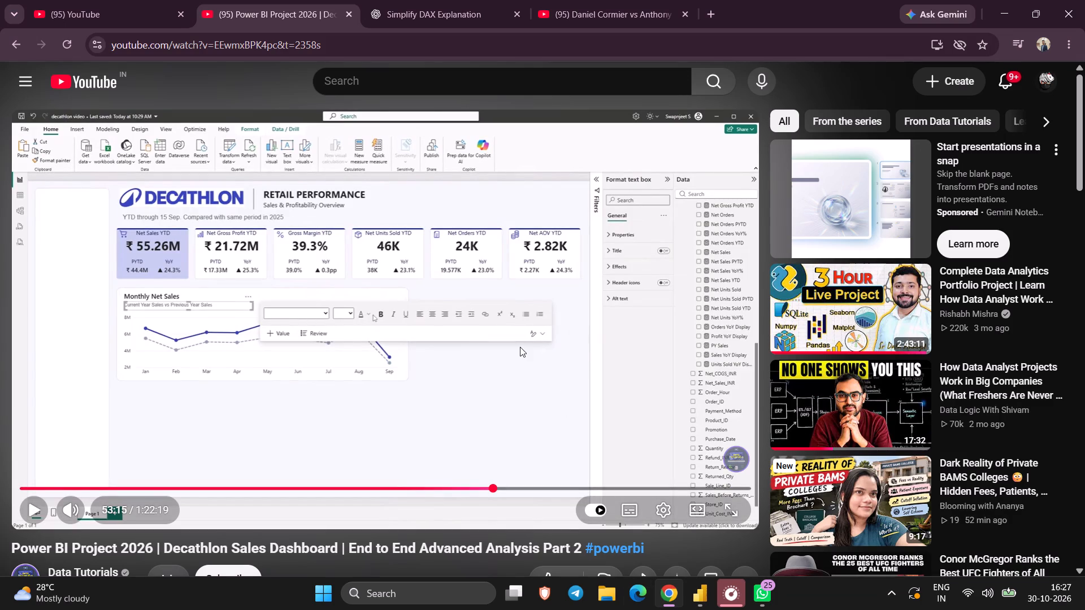
left_click(520, 347)
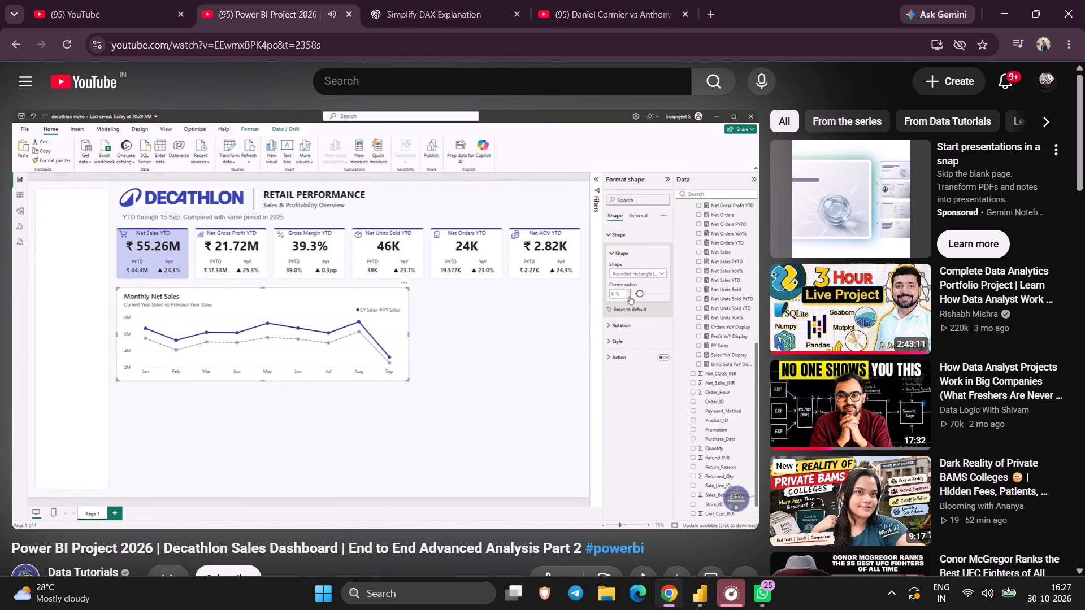
key("Right")
key("Right")
key("Right")
key("Right")
key("Right")
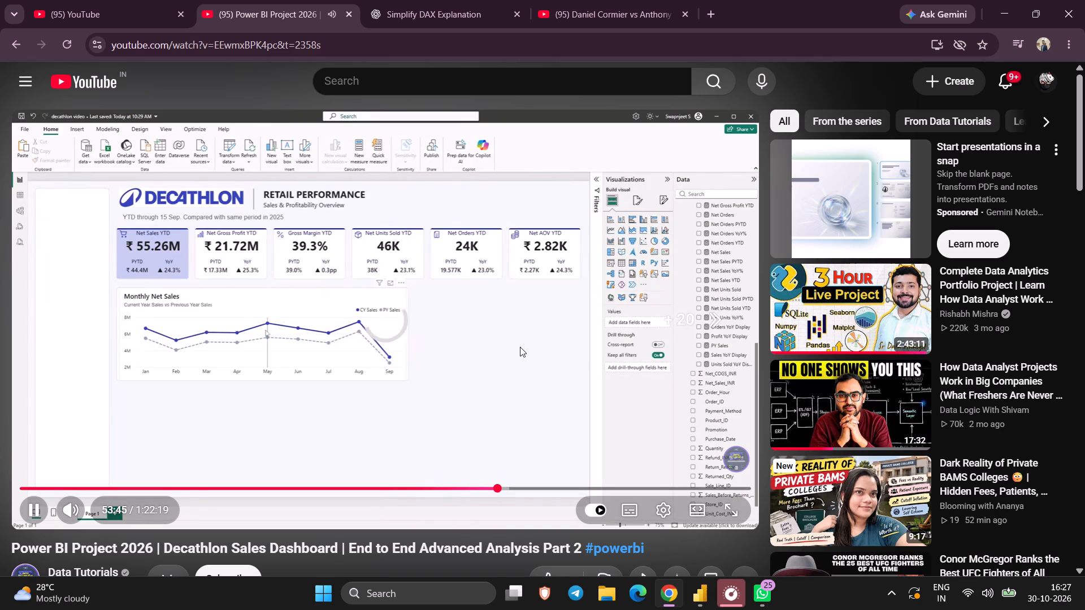
Skim the Decathlon tutorial ahead to about 55:14, reviewing the Monthly Diff measure and the line chart's tooltip fields.
key("Right")
key("Right")
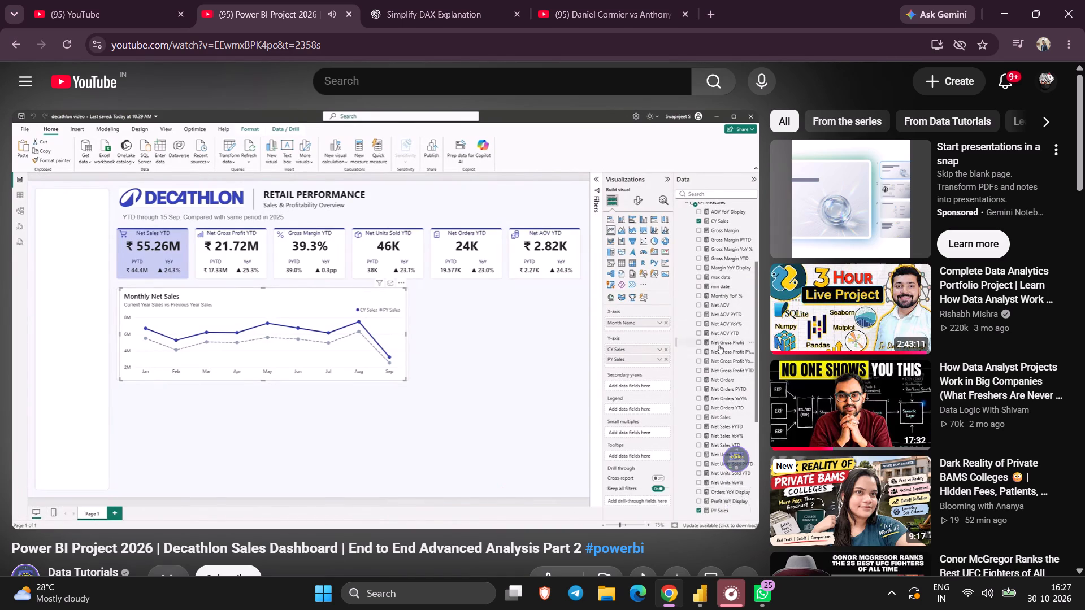
key("Right")
key("Right")
key("Right")
key("Right")
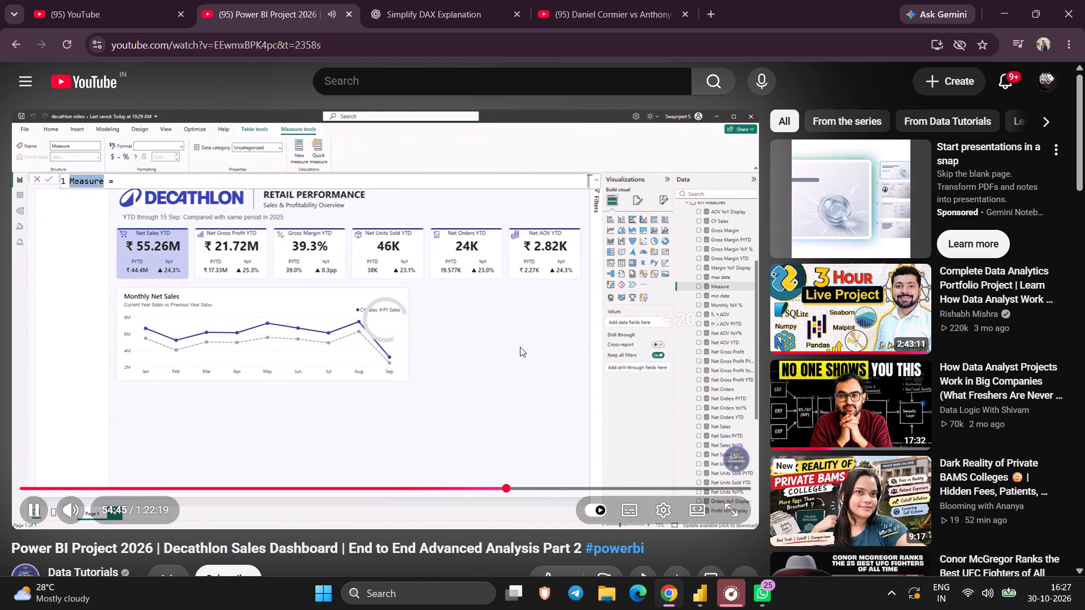
key("Right")
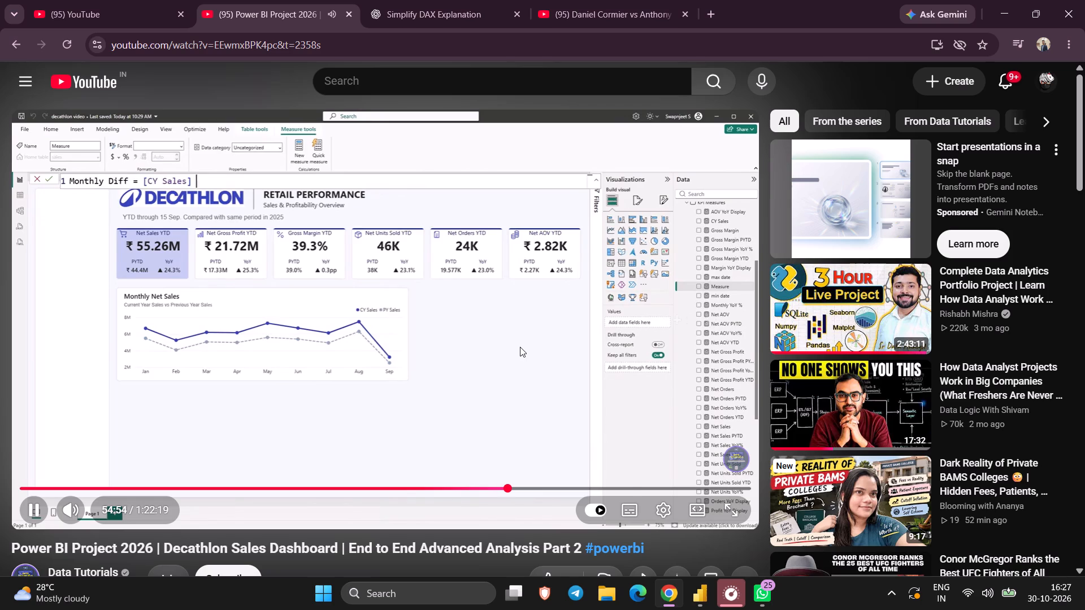
key("Right")
key("Right")
key("Right")
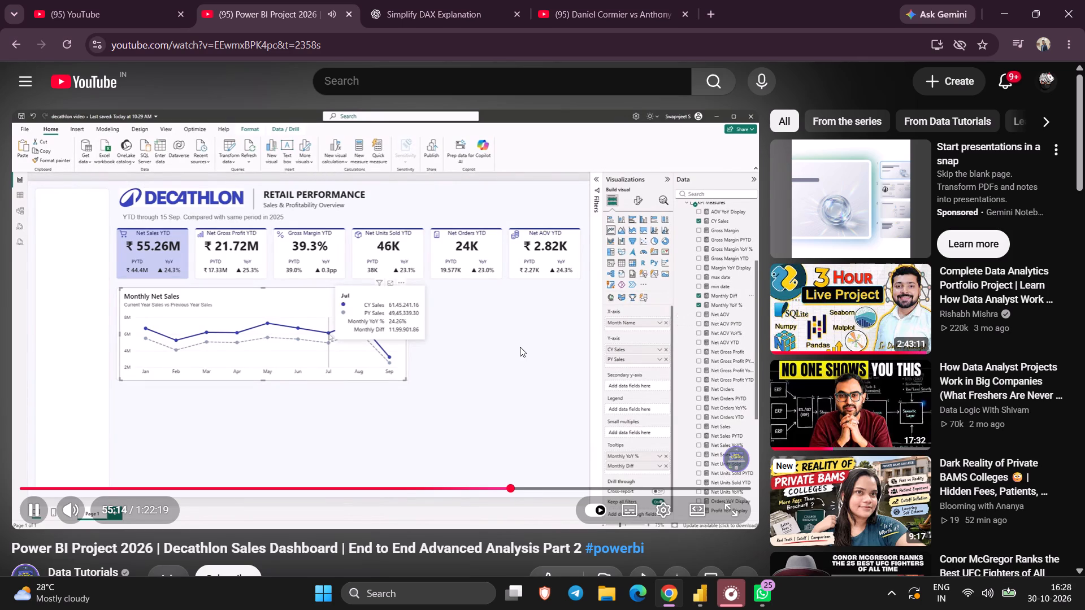
Review the tutorial's currency formatting of the CY Sales and PY Sales measures, going back briefly and ahead to about 55:51.
key("Right")
key("Right")
key("Right")
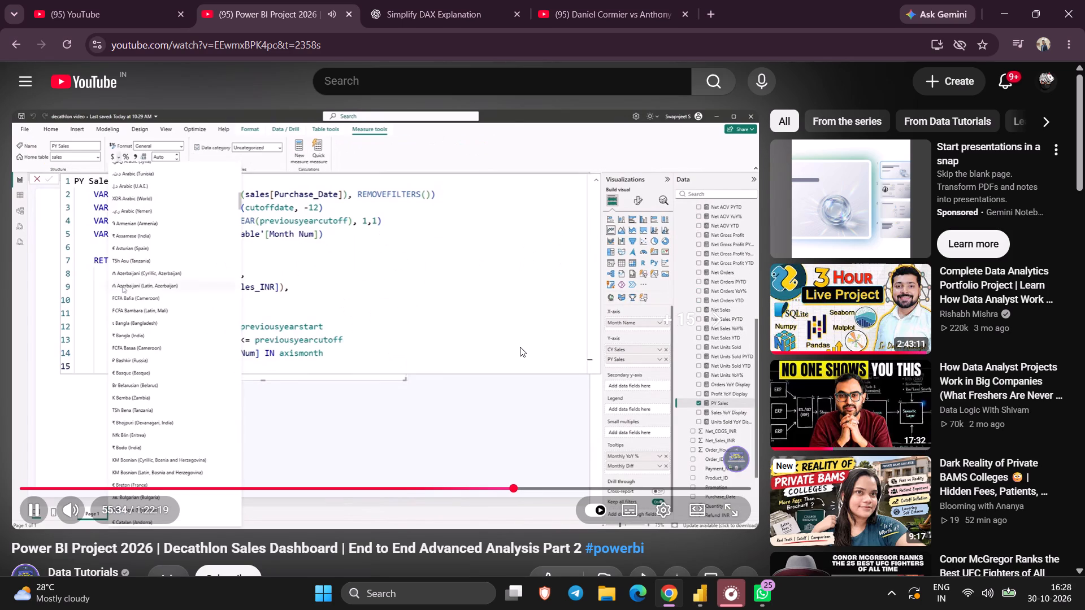
key("Left")
key("Left")
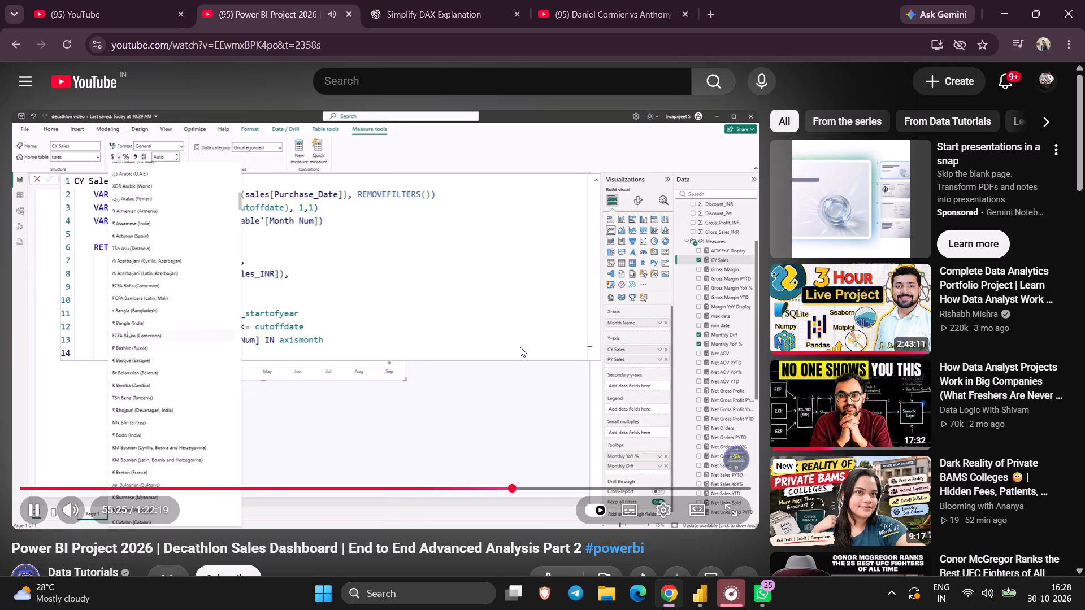
key("Right")
key("Right")
key("Right")
key("Right")
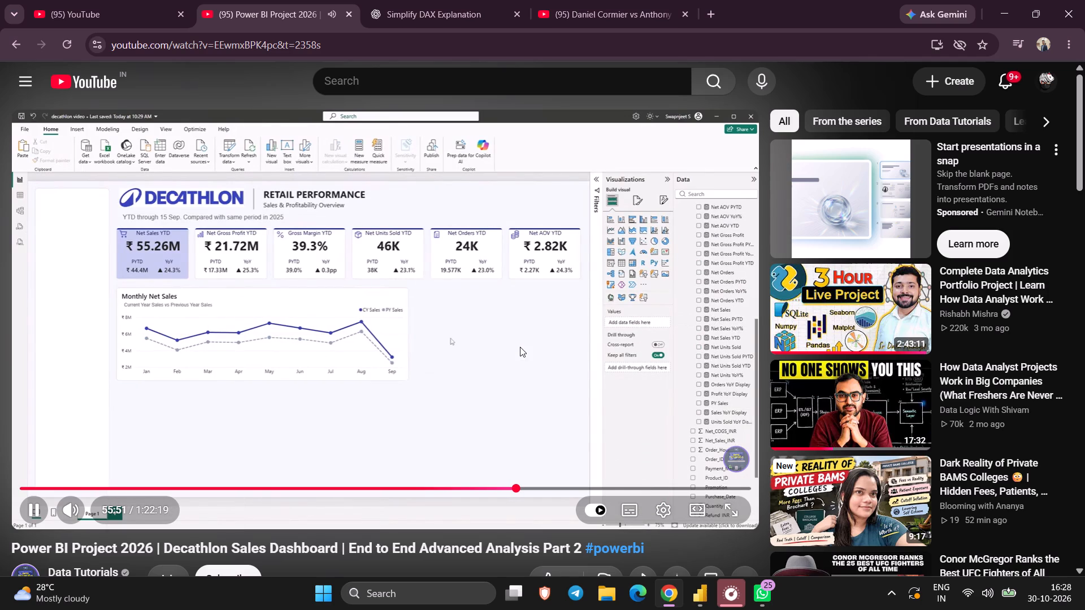
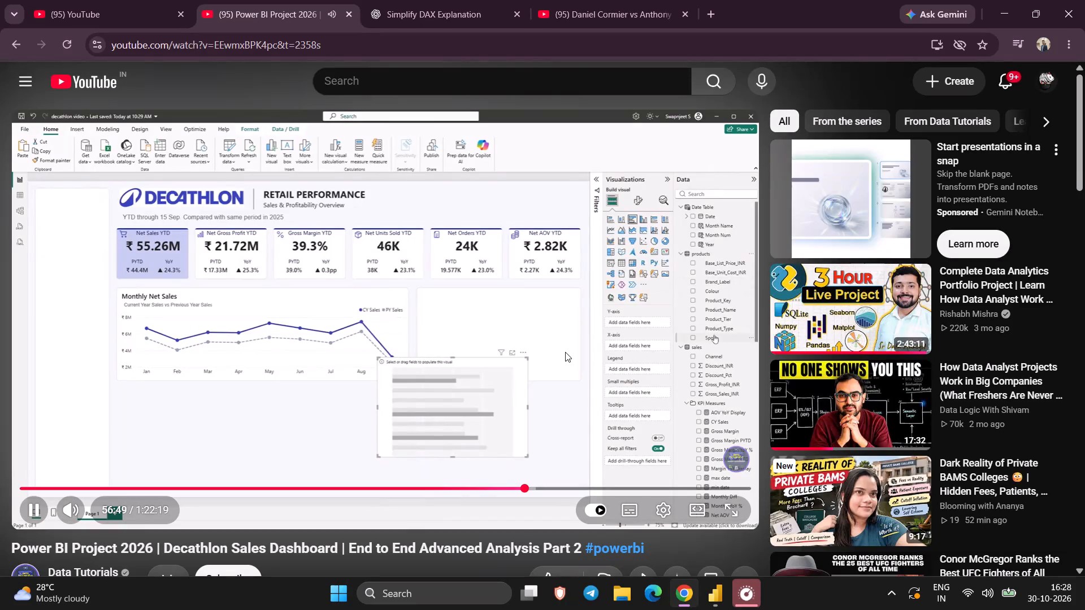
Resume the Decathlon tutorial and rewind it to about 56:16, where the background shape beside the Monthly Net Sales chart is being placed.
left_click(565, 352)
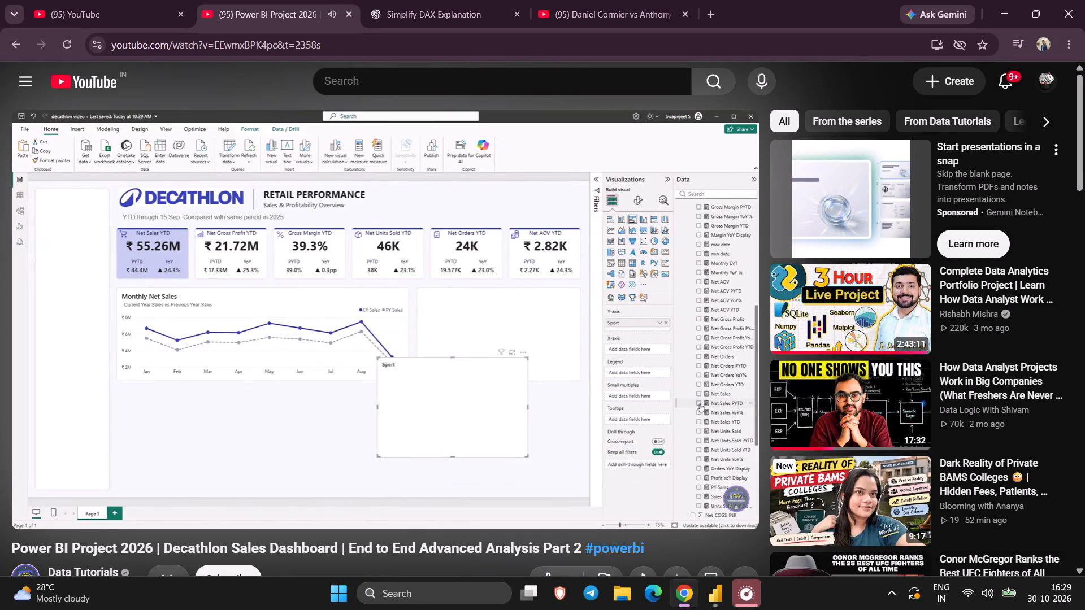
key("Left")
key("Left")
key("Left")
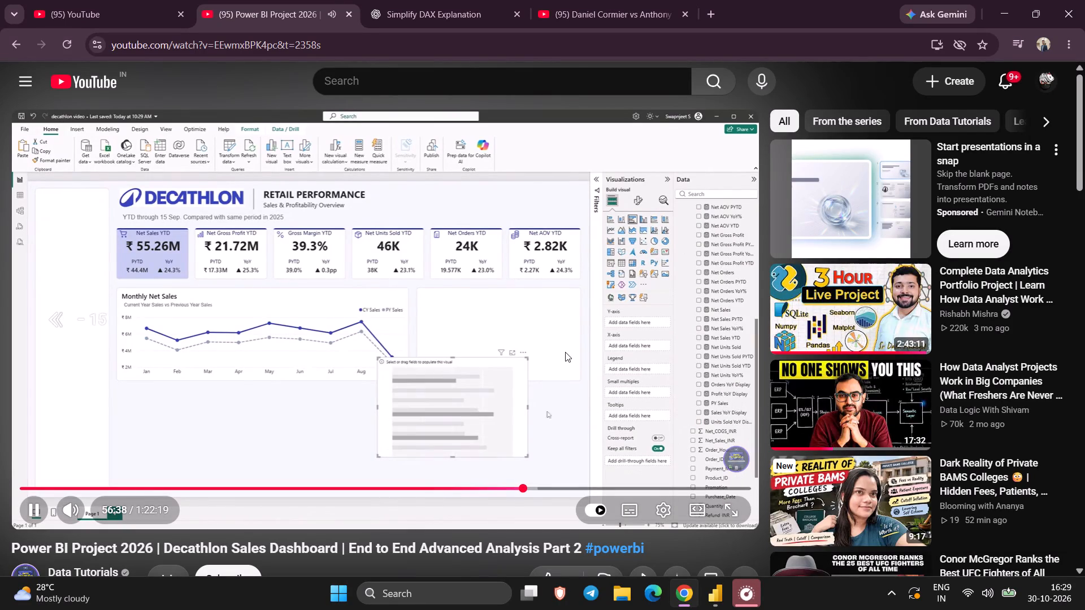
key("Left")
key("Left")
key("Left")
key("Left")
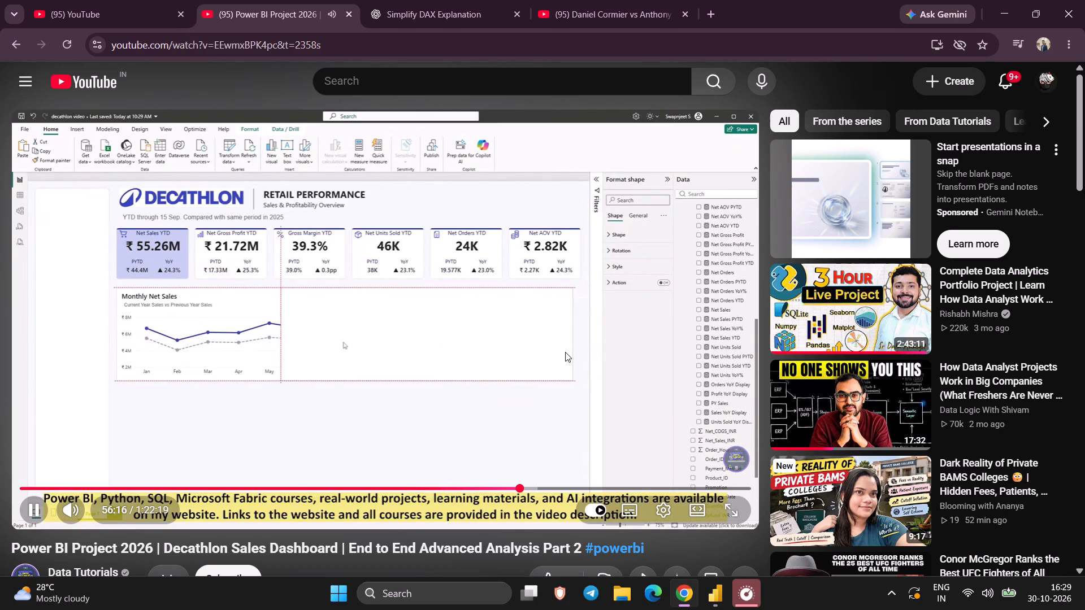
Skim ahead in the tutorial to about 58:44, reviewing how the Net Sales YTD by Sport bar chart is built and formatted.
key("Right")
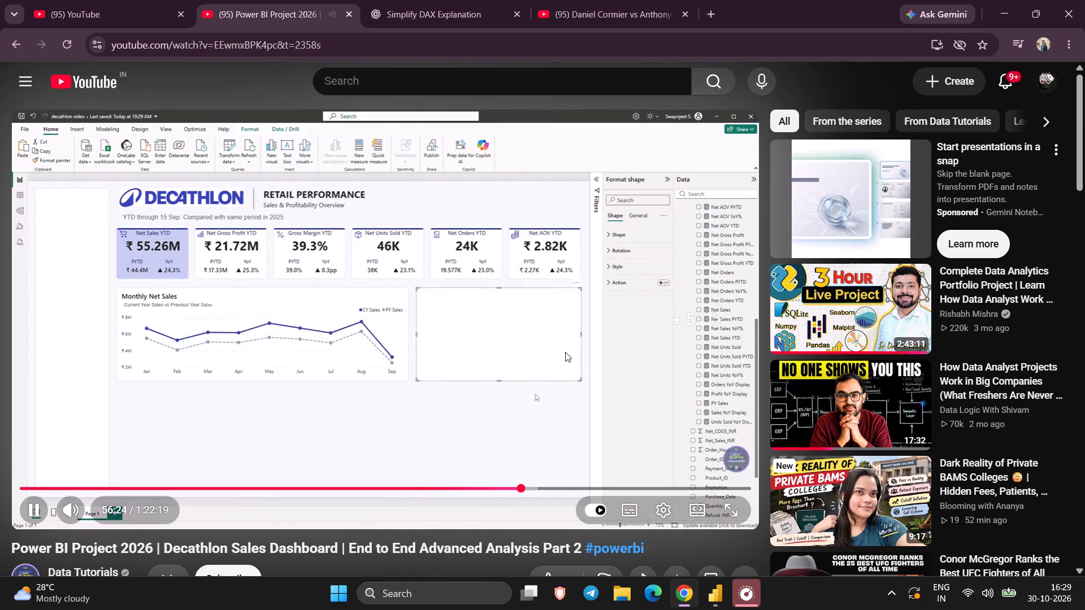
key("Right")
key("Right")
key("Right")
key("Right")
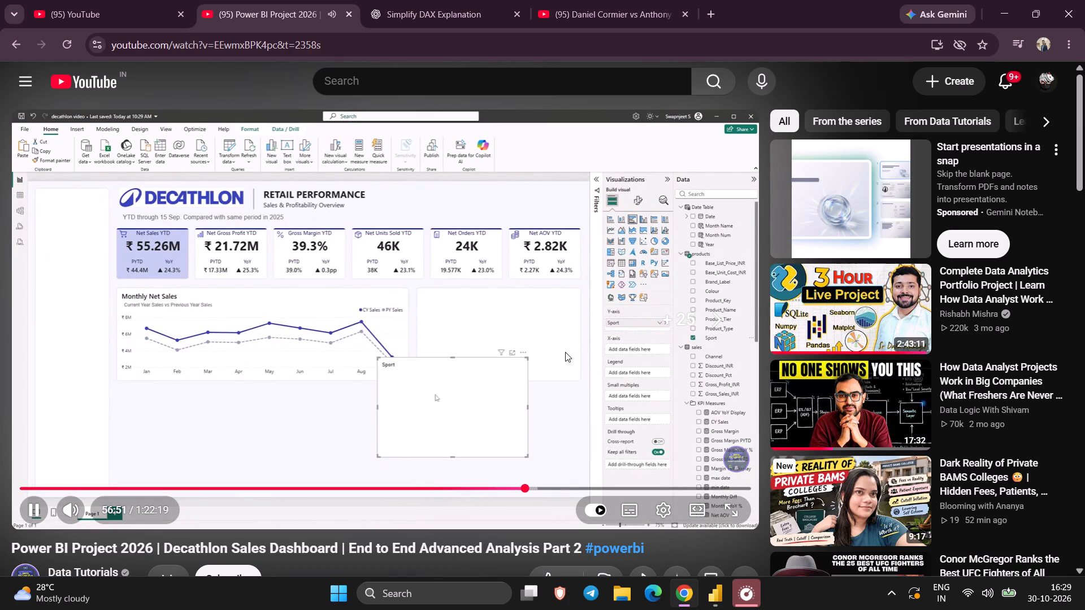
key("Right")
key("Right")
key("Right")
key("Right")
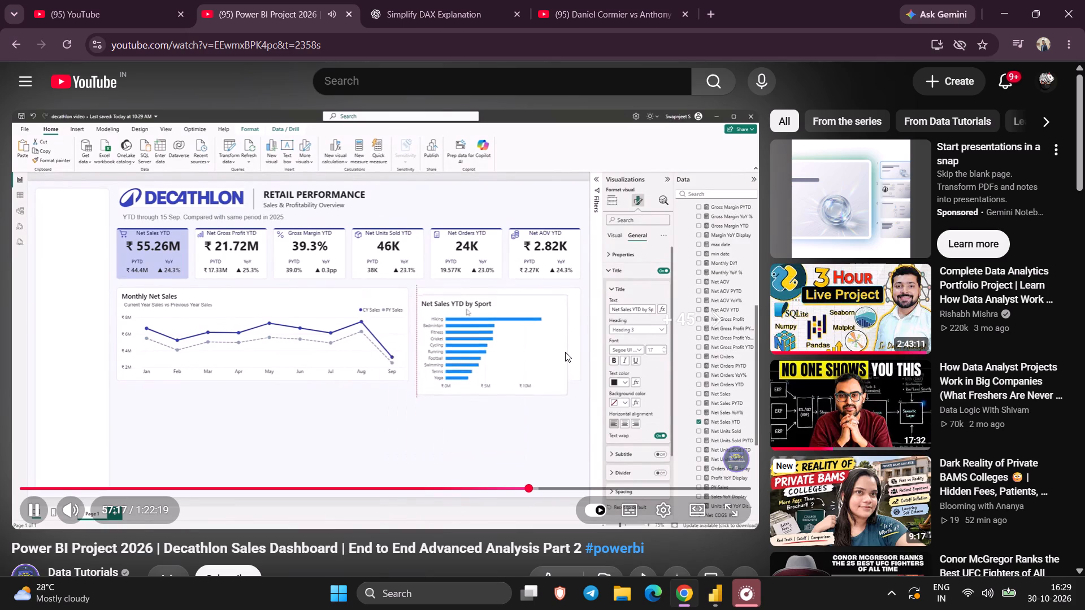
key("Right")
key("Right")
key("Right")
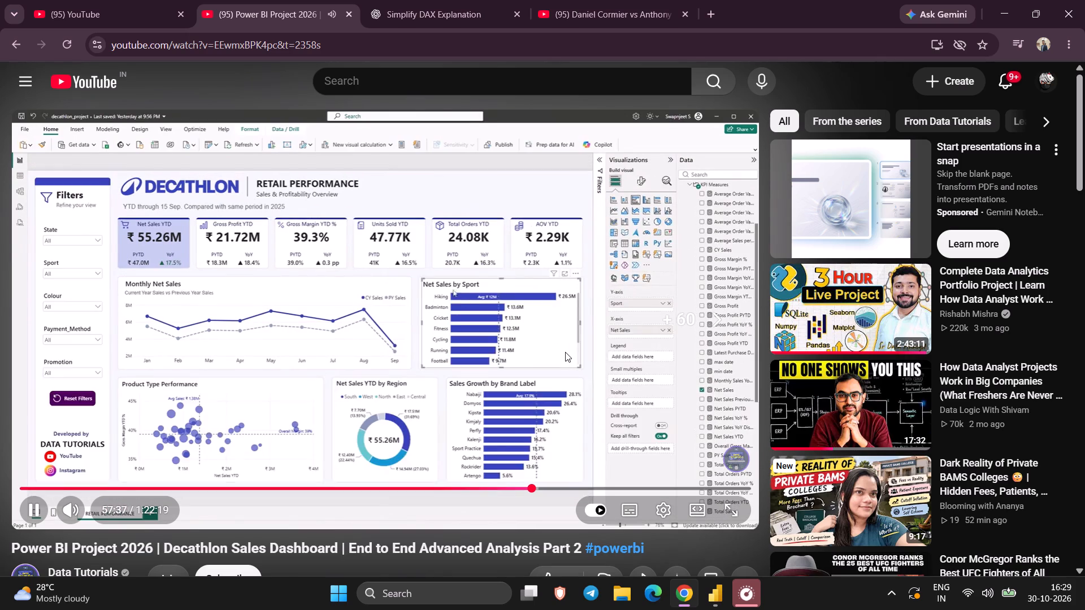
key("Left")
key("Left")
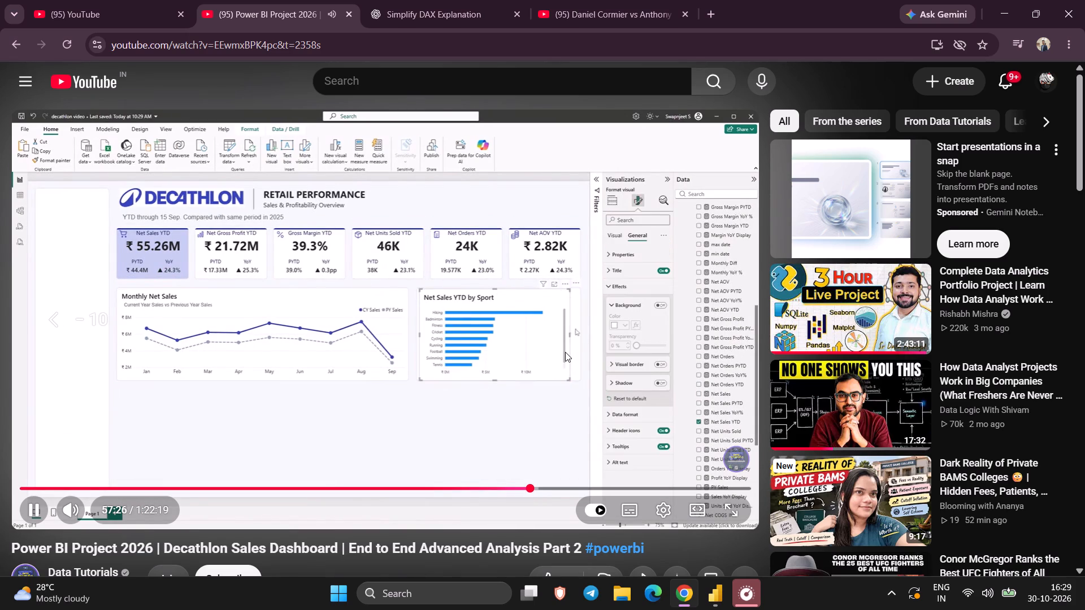
key("Right")
key("Right")
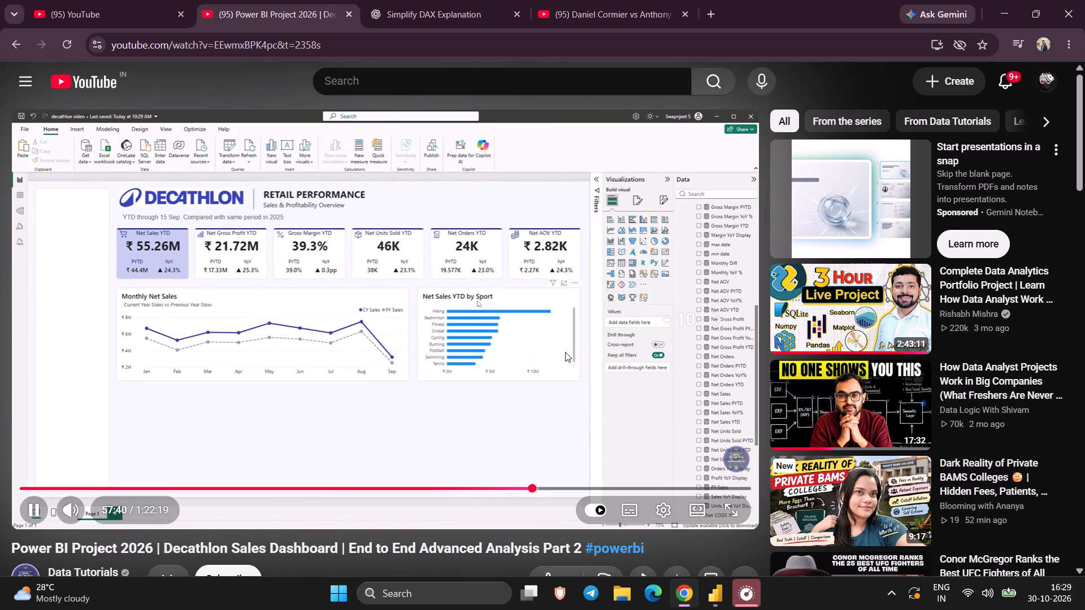
key("Right")
key("Right")
key("Right")
key("Right")
key("Right")
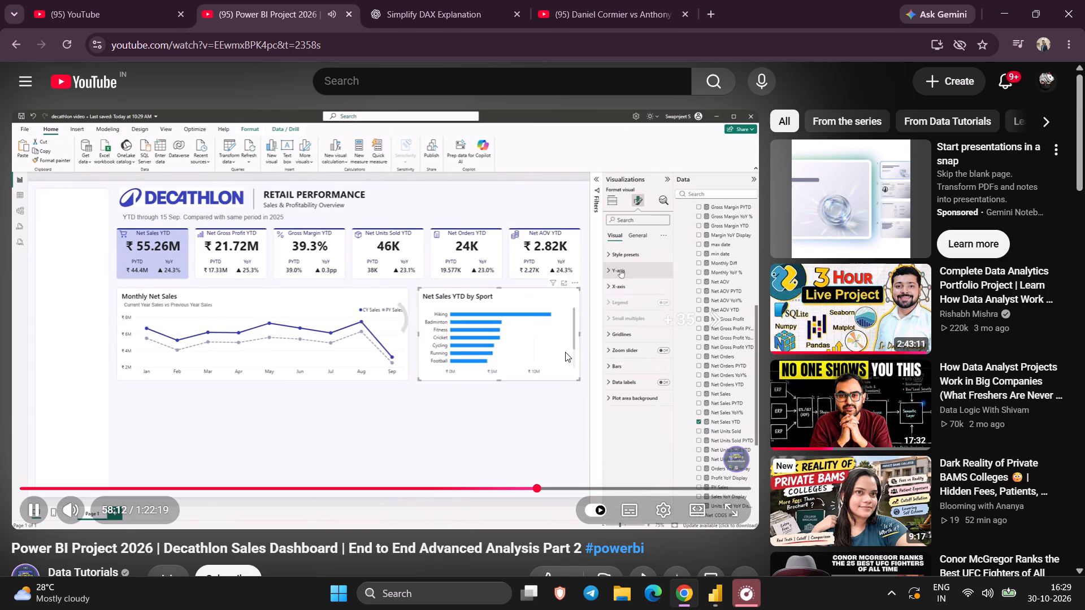
key("Right")
key("Right")
key("Right")
key("Right")
key("Right")
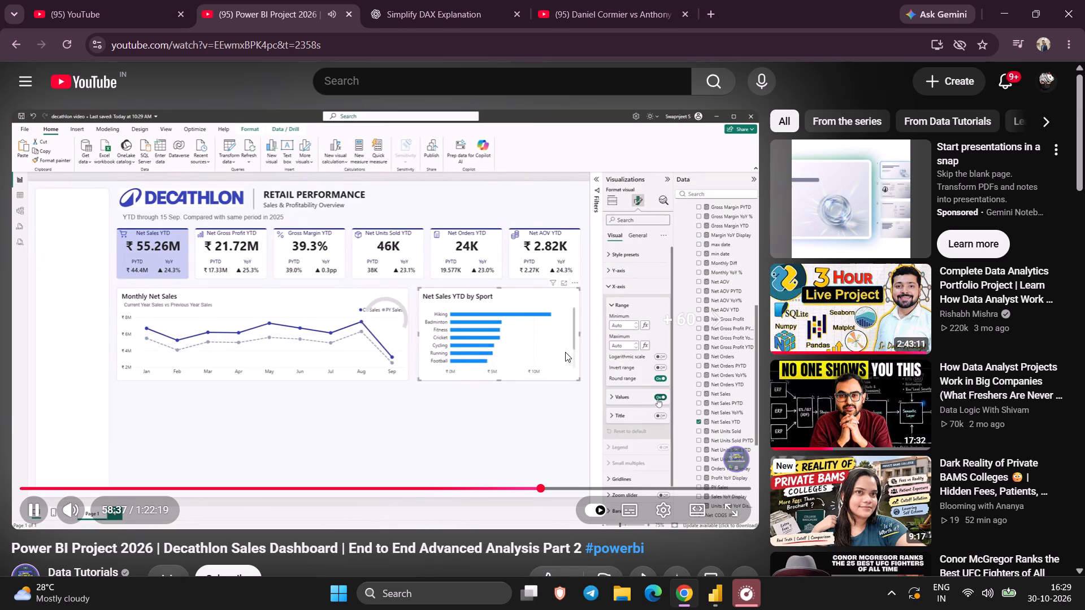
key("Right")
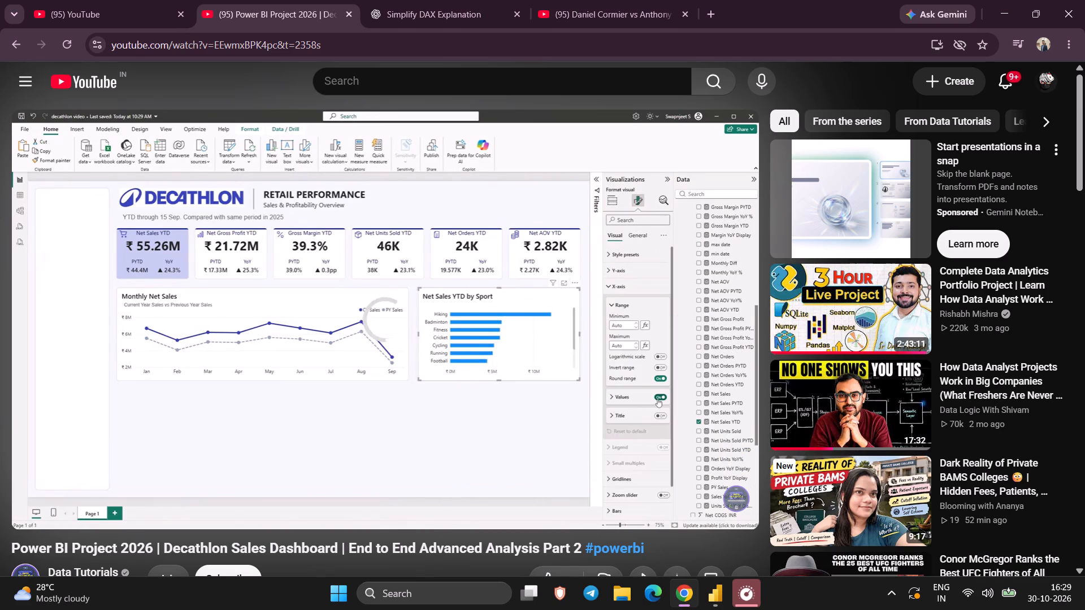
key("space")
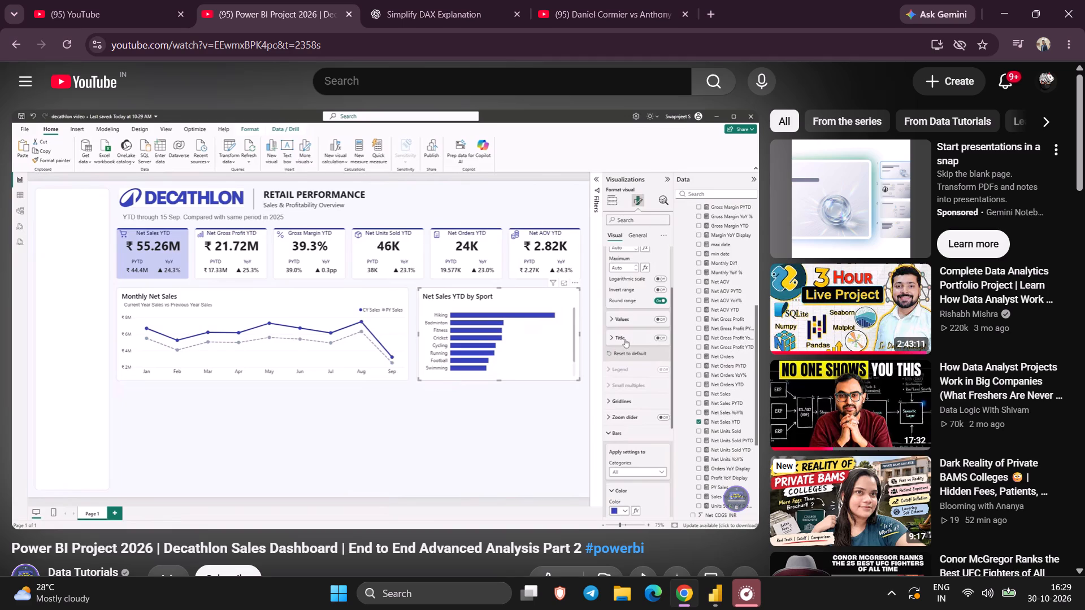
Rewind the tutorial to about 56:30, just before the clustered bar chart is inserted, and resume playback.
key("Left")
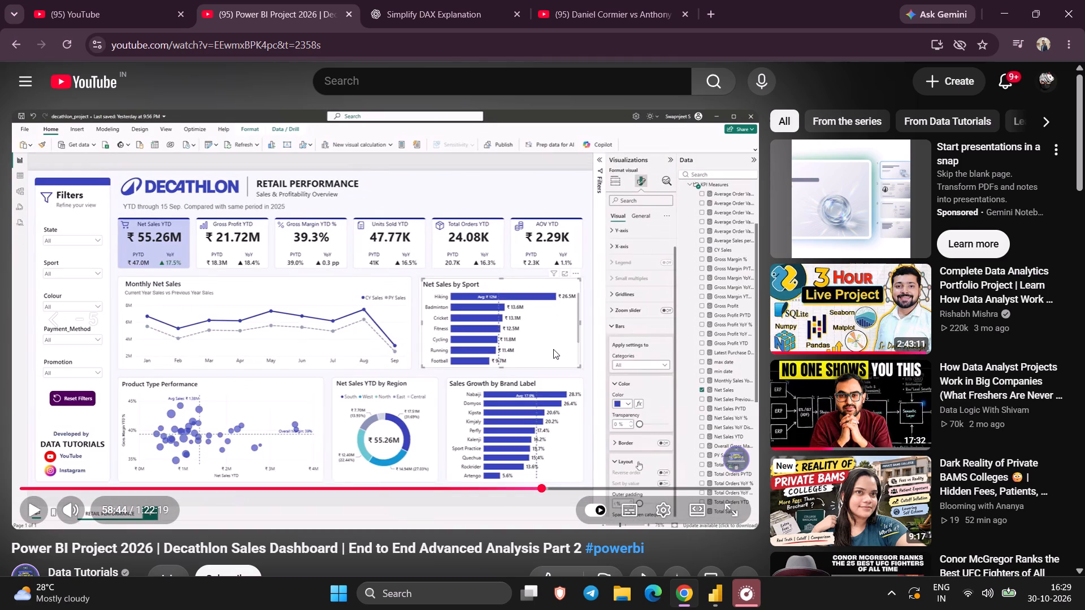
key("Left")
key("Left")
key("Left")
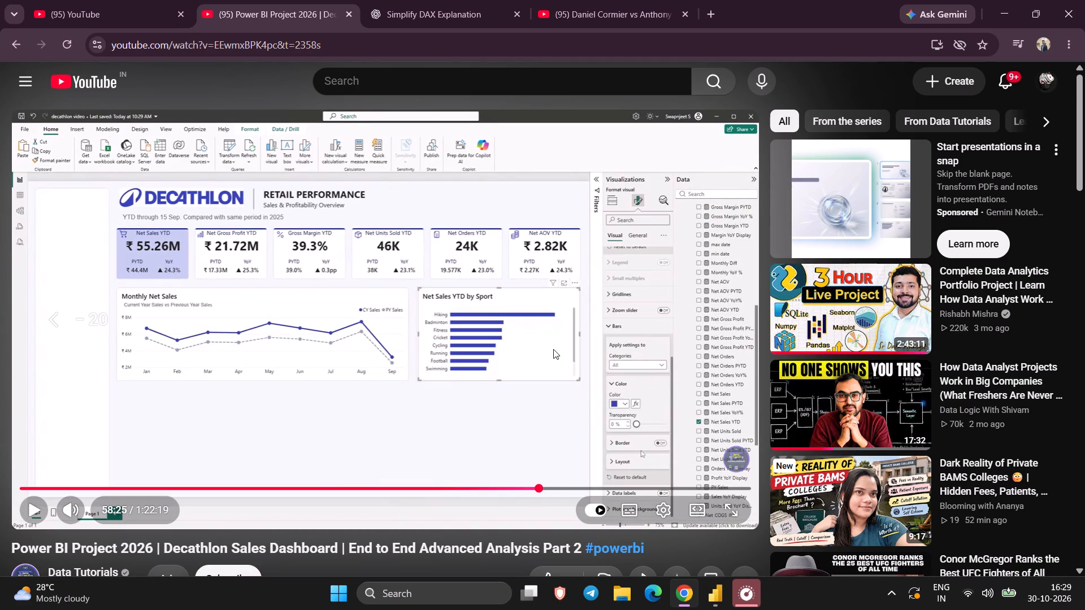
key("Left")
key("Left")
key("Left")
key("Left")
key("Left")
key("Left")
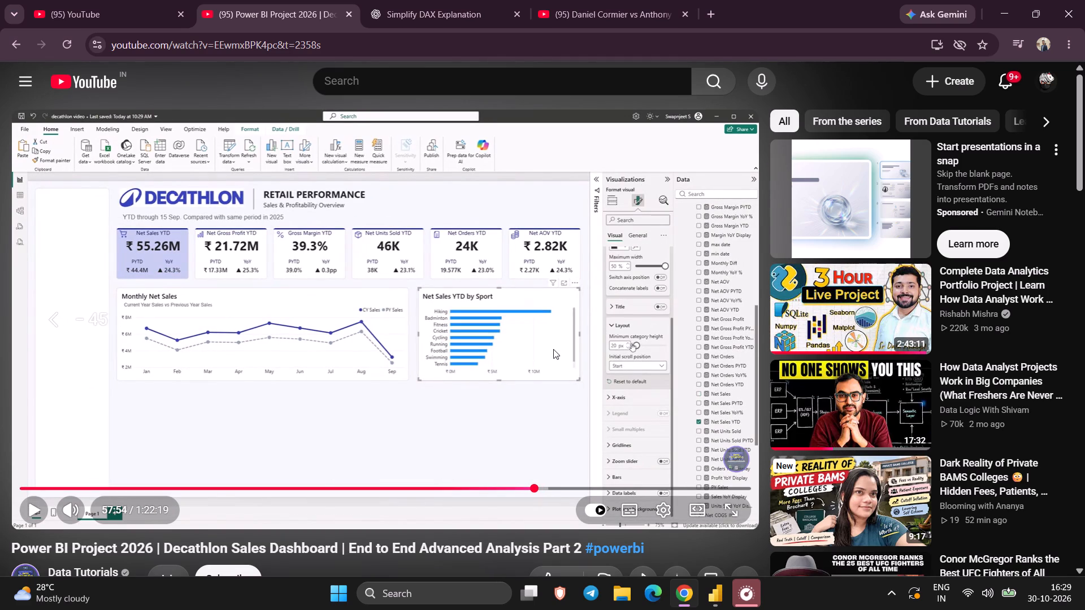
key("Left")
key("Left")
key("Left")
key("Left")
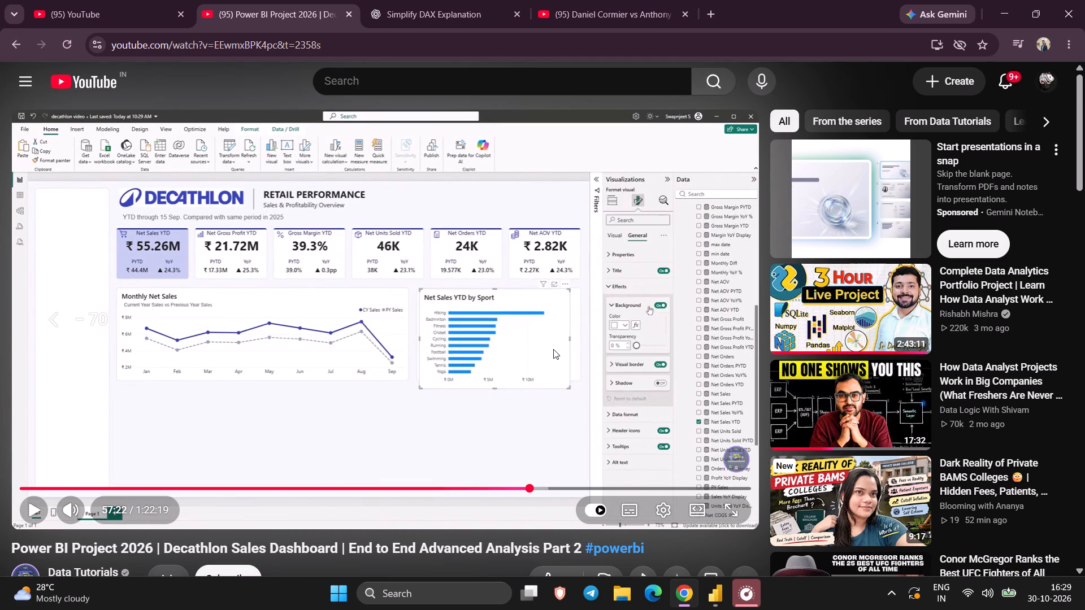
key("Left")
key("Left")
key("Left")
key("Left")
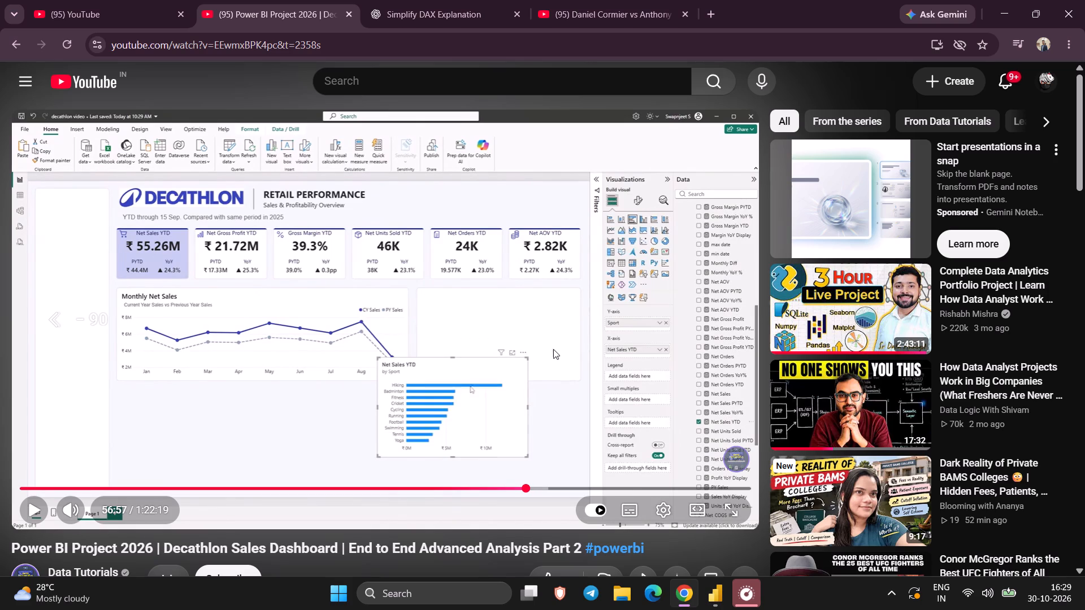
key("Left")
key("Left")
key("Left")
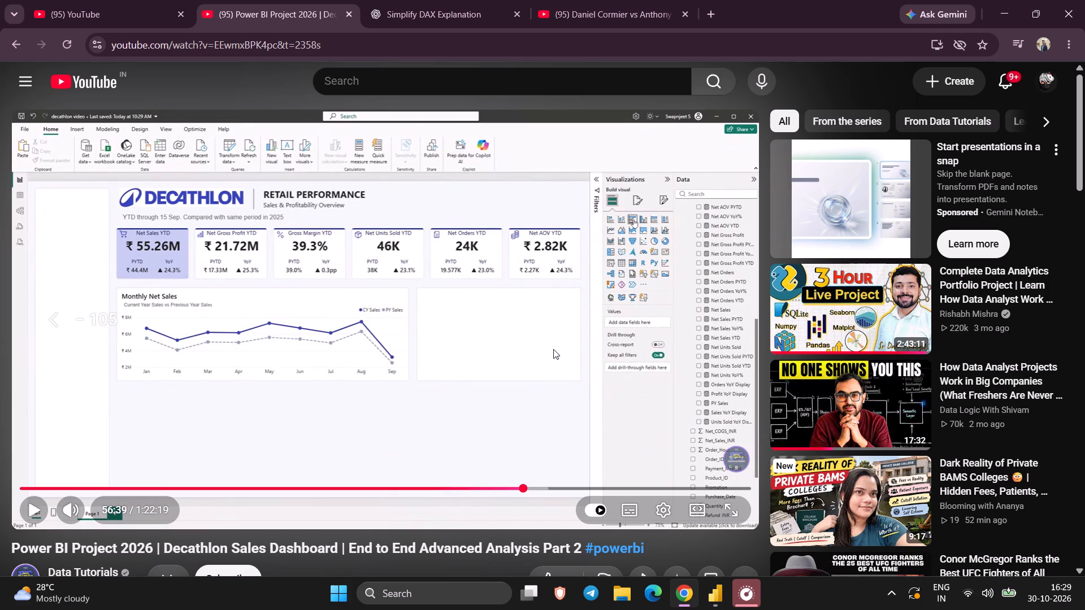
key("space")
key("Left")
key("Left")
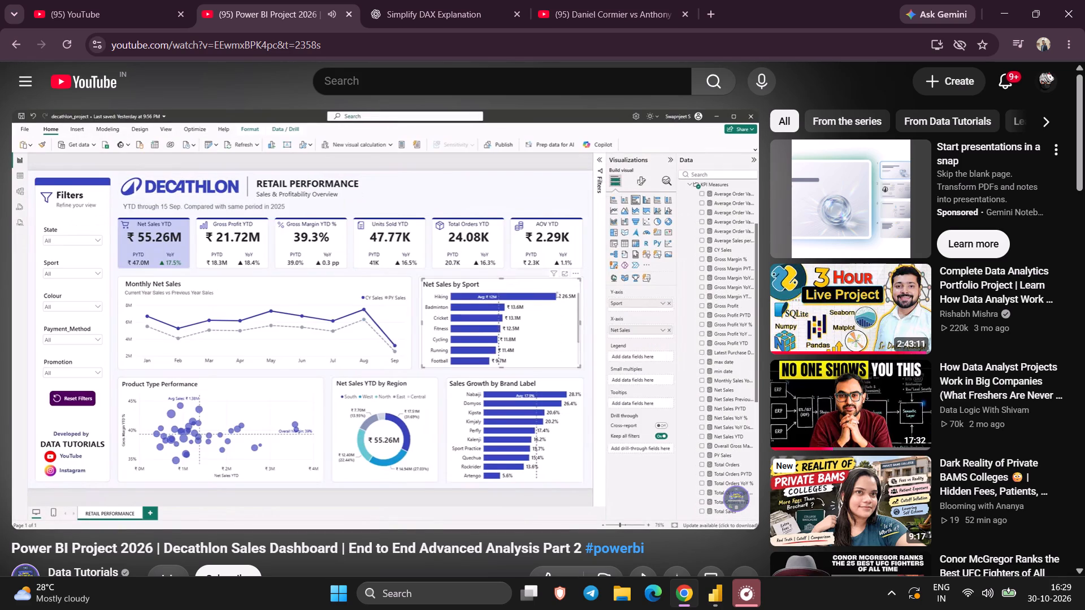
Watch, pausing as needed, how the tutorial inserts the clustered bar chart and assigns Sport and Net Sales YTD to its axes.
key("space")
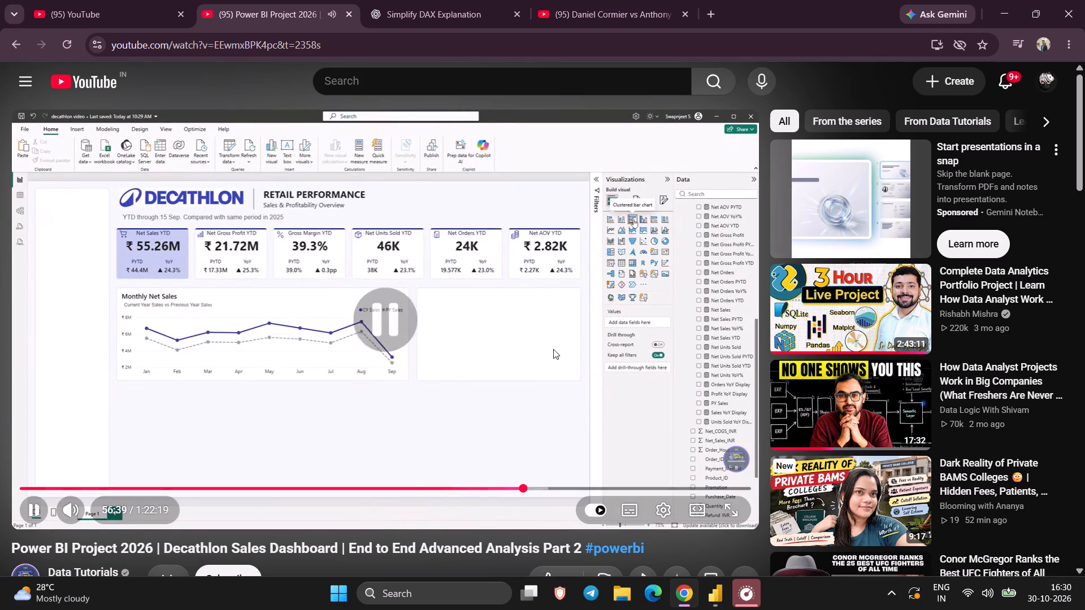
left_click(553, 349)
left_click(553, 349)
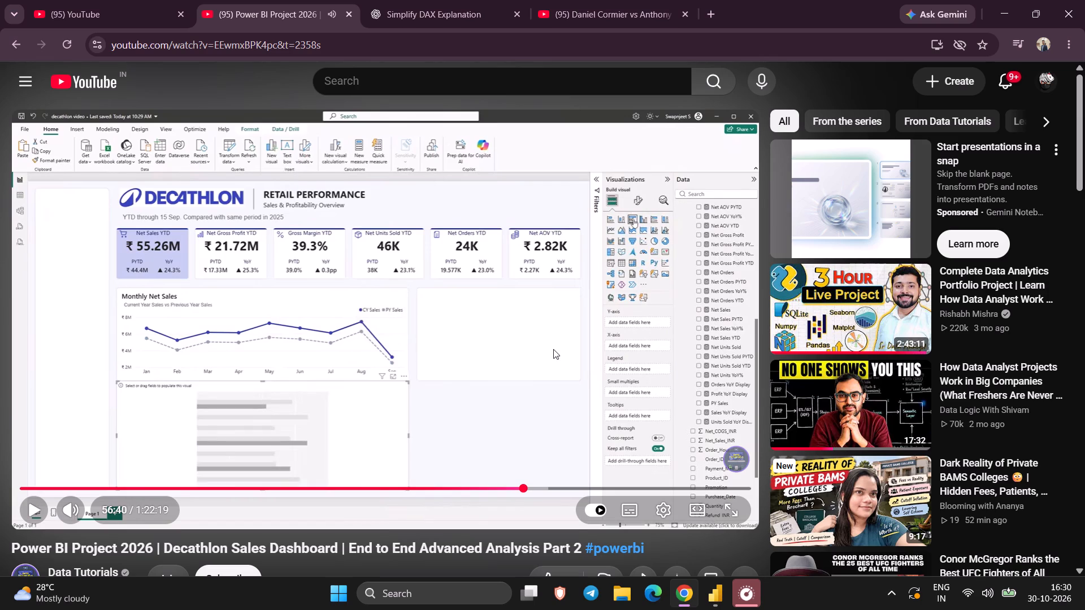
left_click(553, 349)
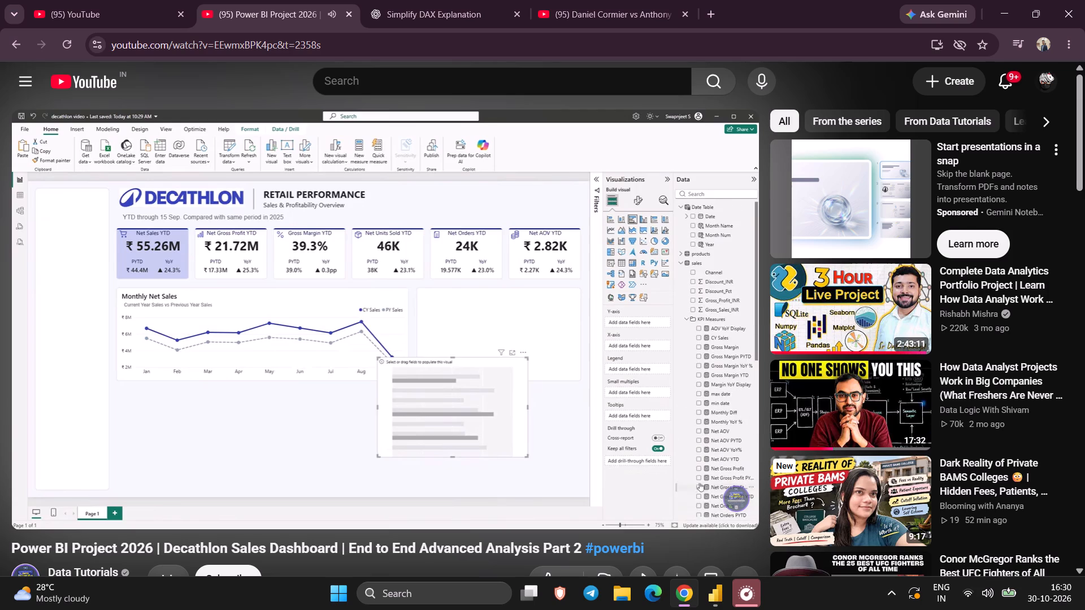
left_click(605, 445)
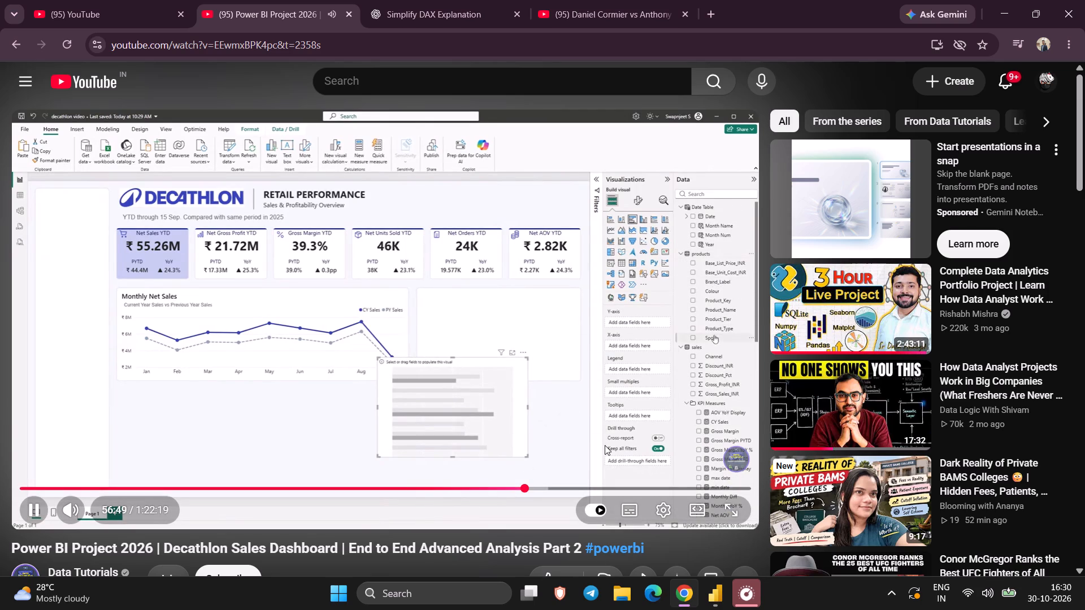
left_click(605, 445)
left_click(615, 415)
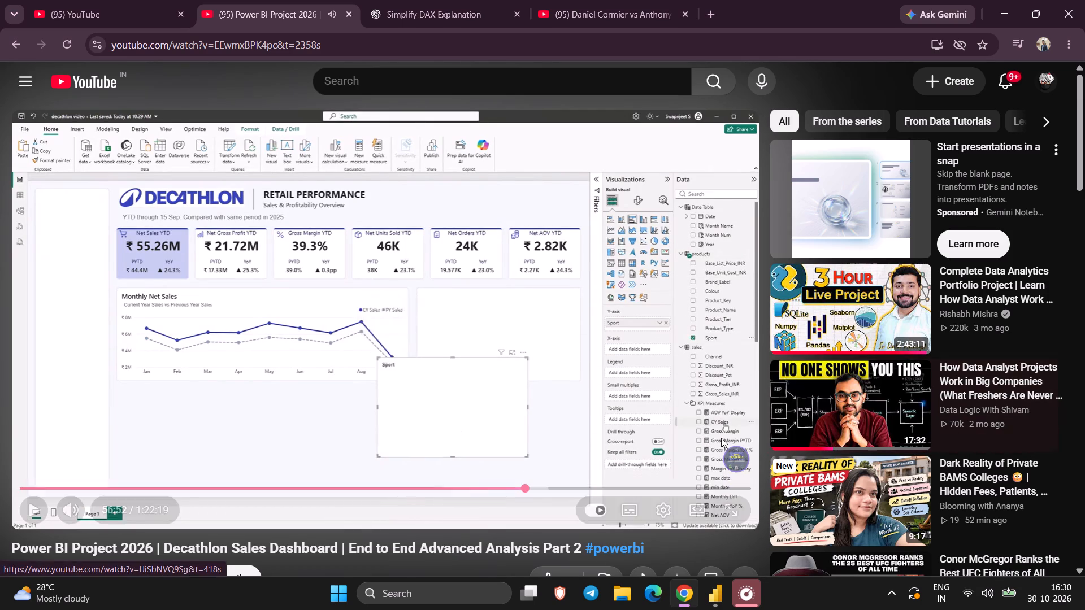
left_click(684, 391)
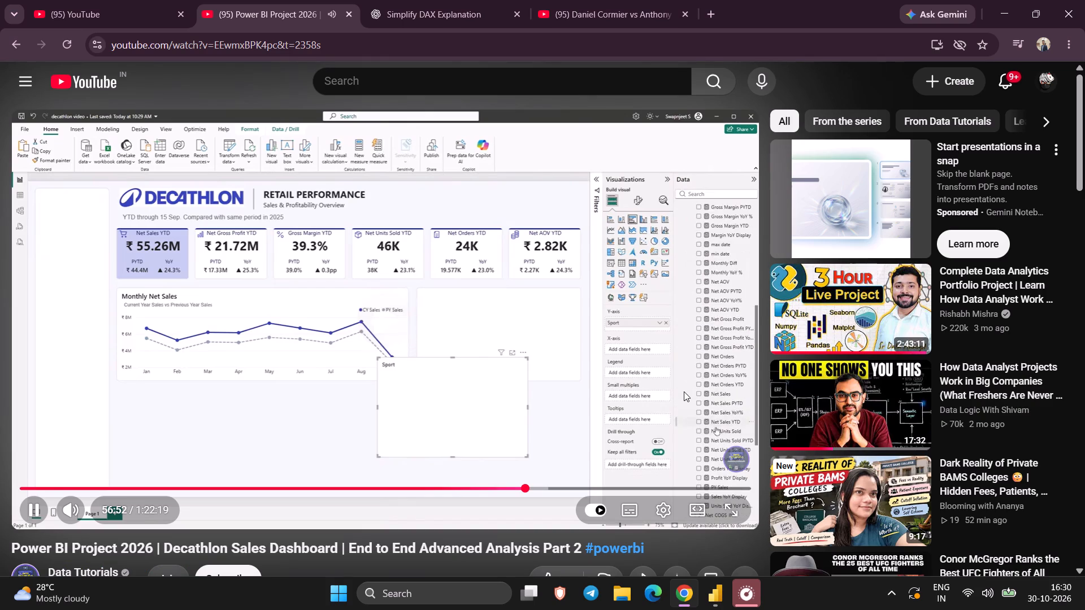
left_click(684, 391)
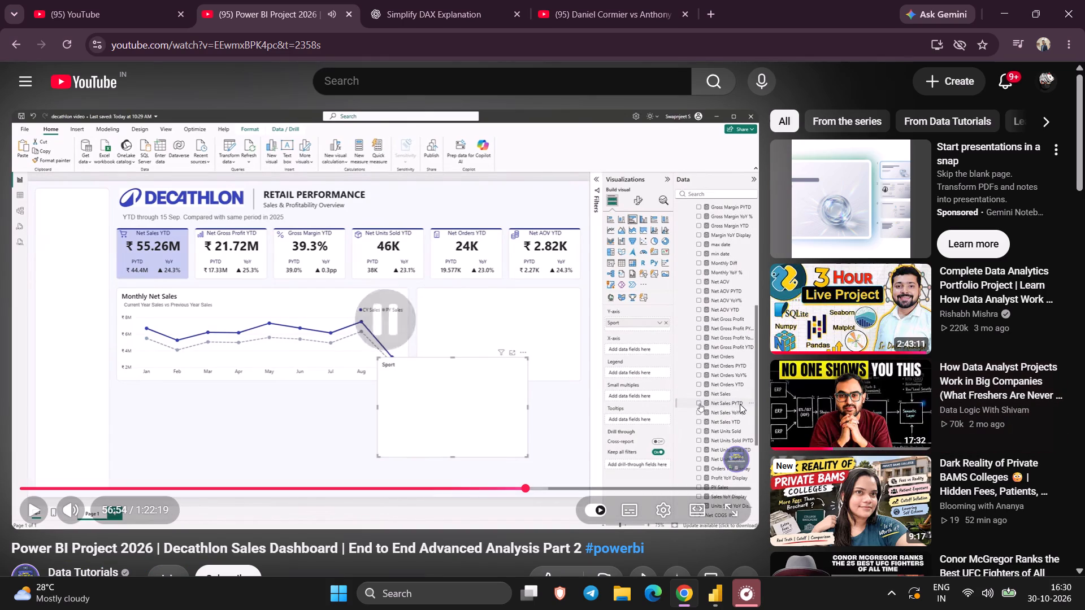
left_click(702, 407)
left_click(702, 407)
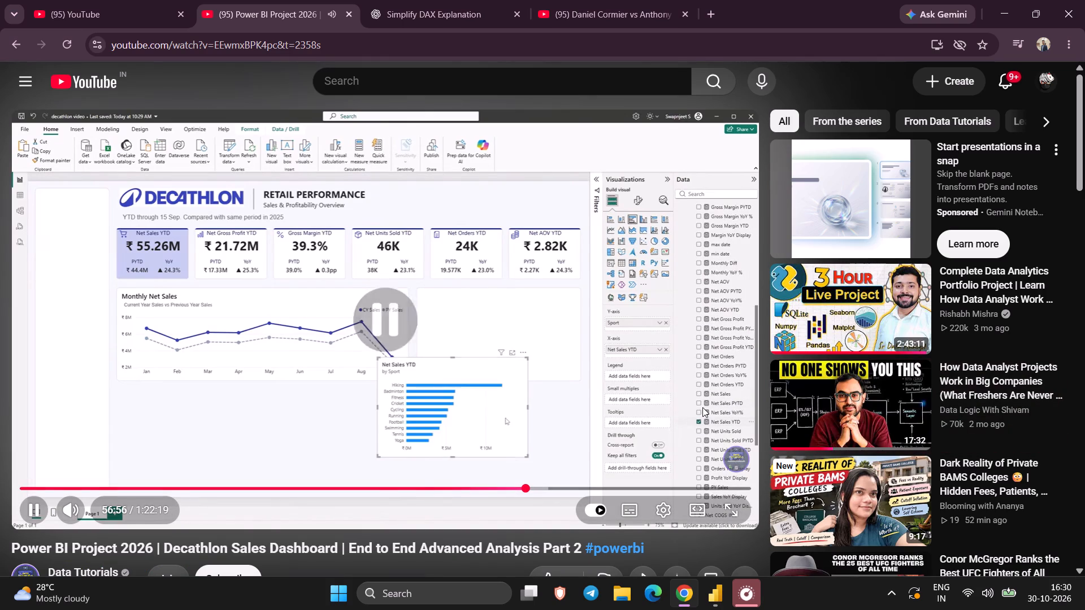
Switch to Power BI Desktop and duplicate the CY Sales and PY Sales line chart on the report page.
left_click(716, 588)
left_click(485, 287)
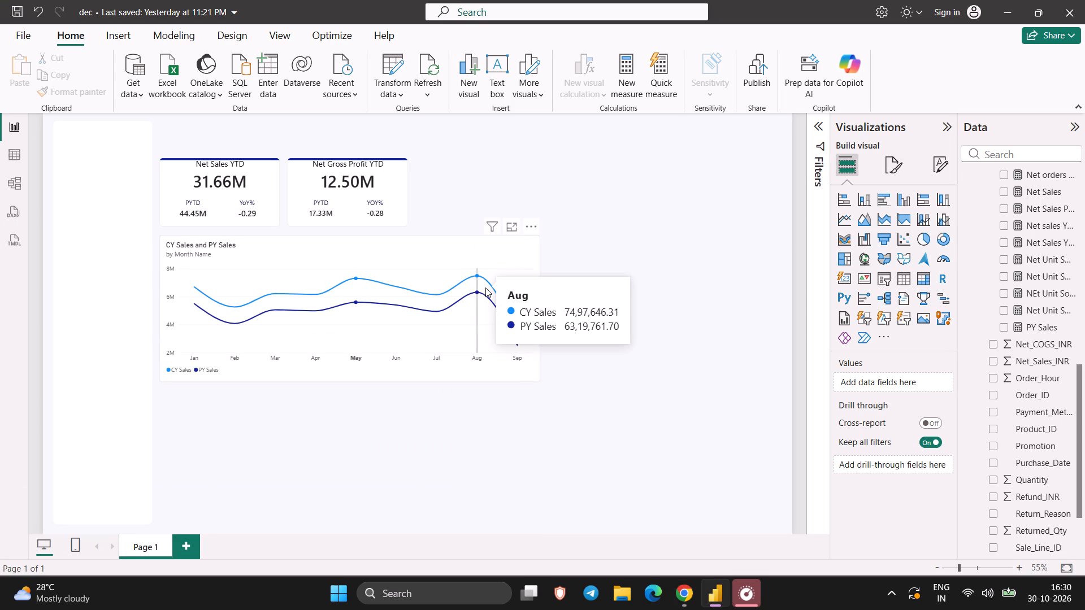
left_click(521, 254)
right_click(521, 254)
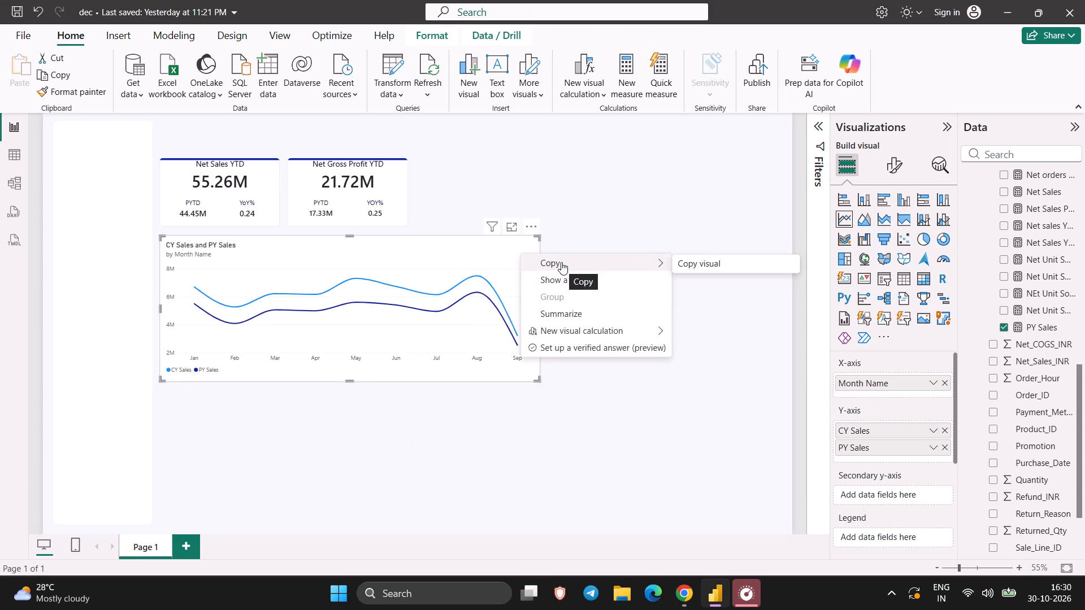
left_click(715, 260)
left_click(654, 295)
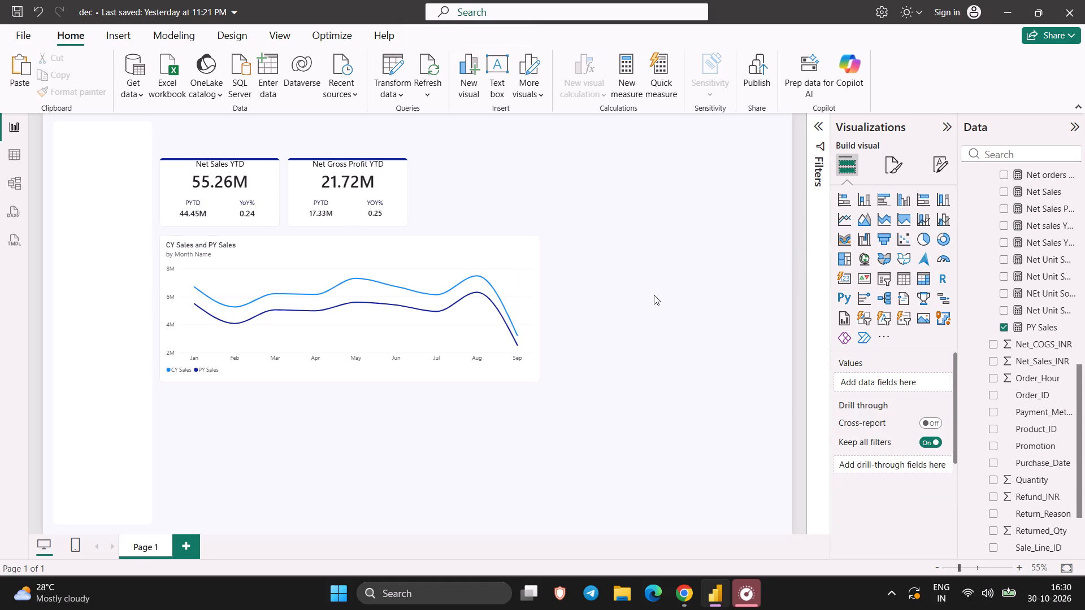
key("ctrl+v")
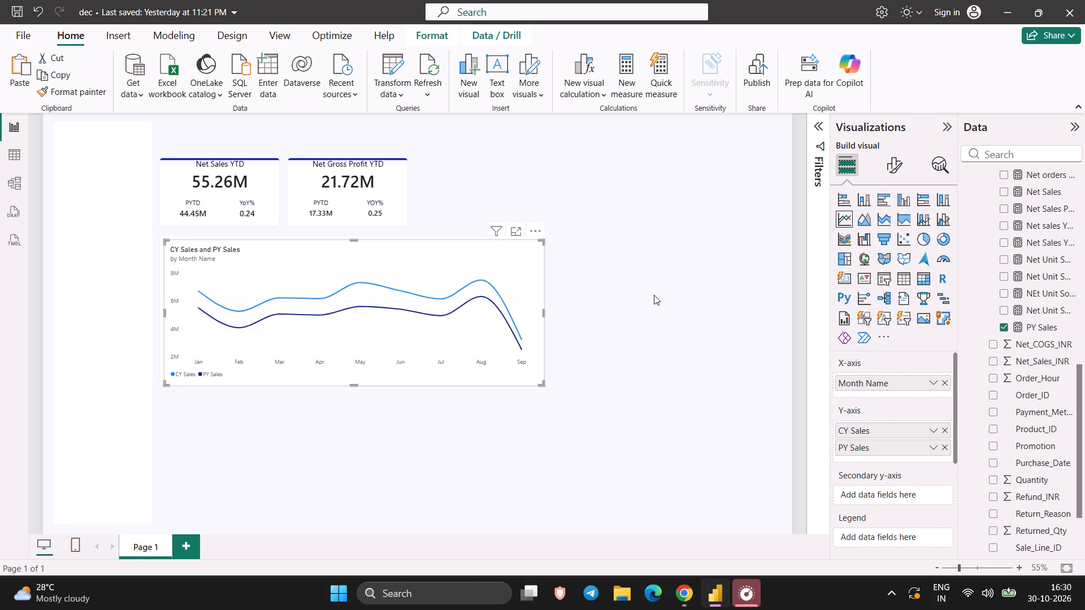
Narrow the duplicated chart and place it beside the original, aligned with its top and reaching almost to the page's right edge.
left_click_drag(354, 295, 570, 414)
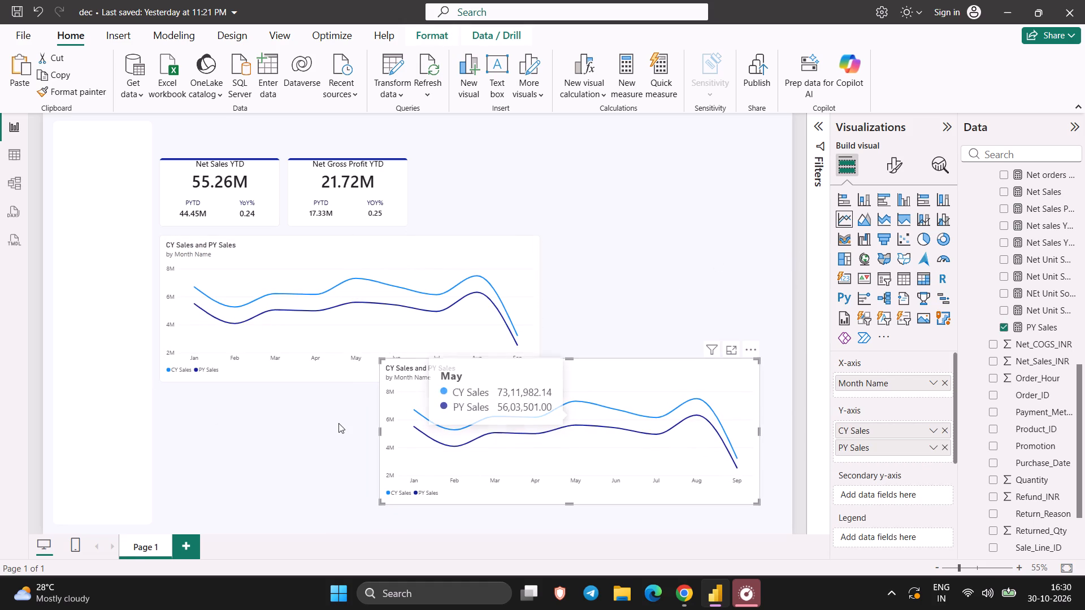
left_click_drag(380, 433, 567, 452)
left_click_drag(662, 374, 662, 277)
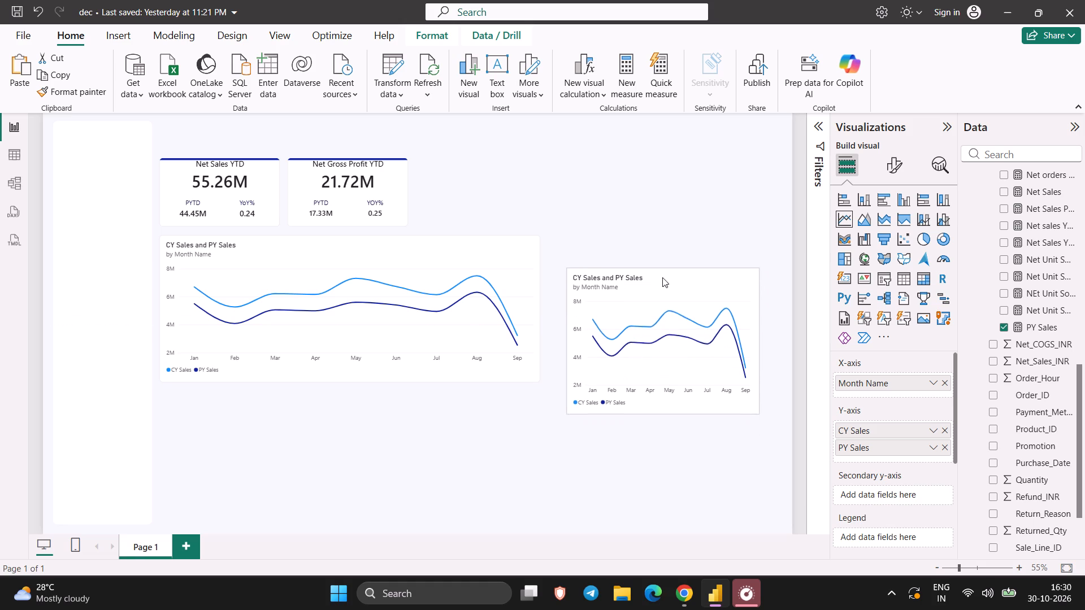
left_click_drag(662, 277, 646, 250)
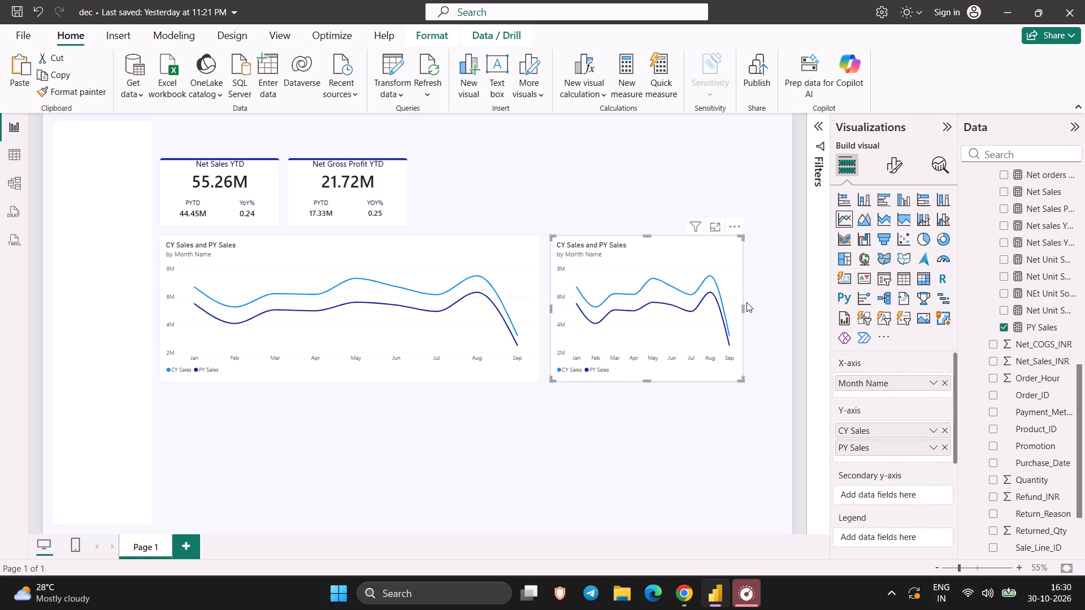
left_click_drag(744, 307, 813, 302)
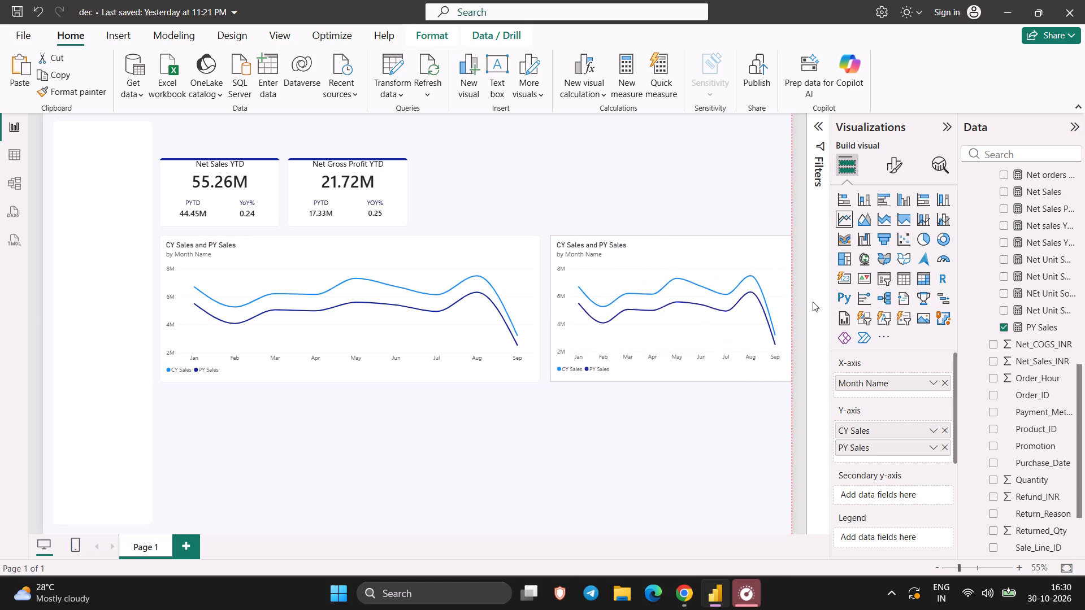
left_click_drag(813, 302, 783, 305)
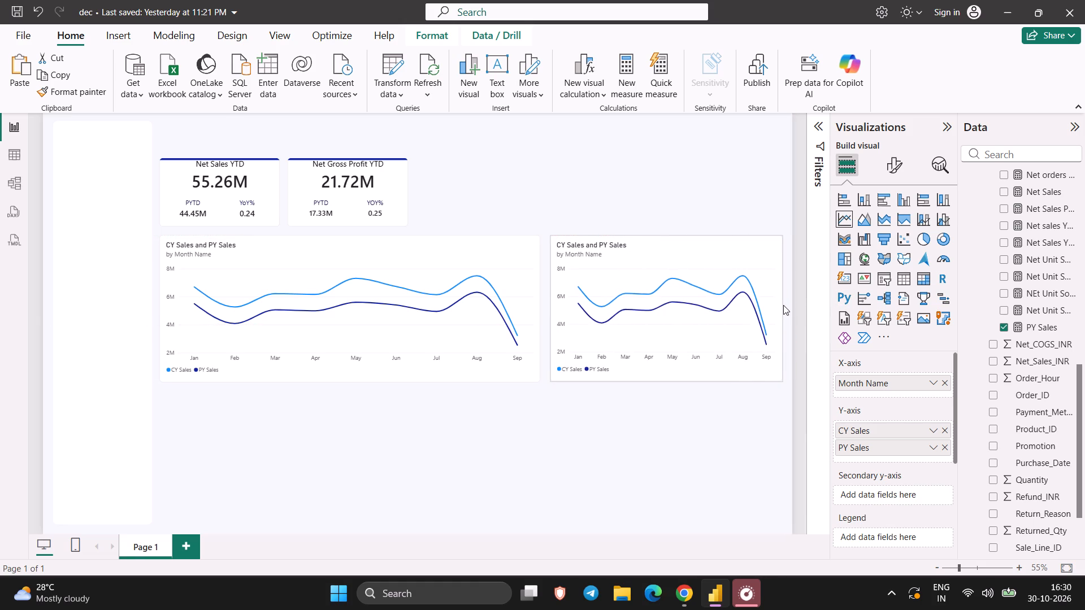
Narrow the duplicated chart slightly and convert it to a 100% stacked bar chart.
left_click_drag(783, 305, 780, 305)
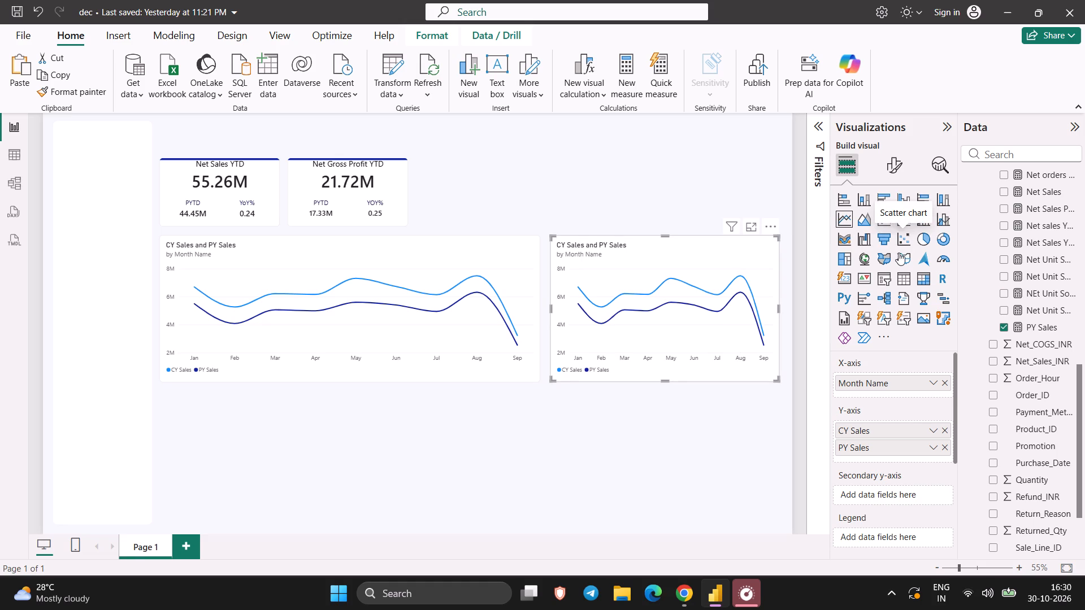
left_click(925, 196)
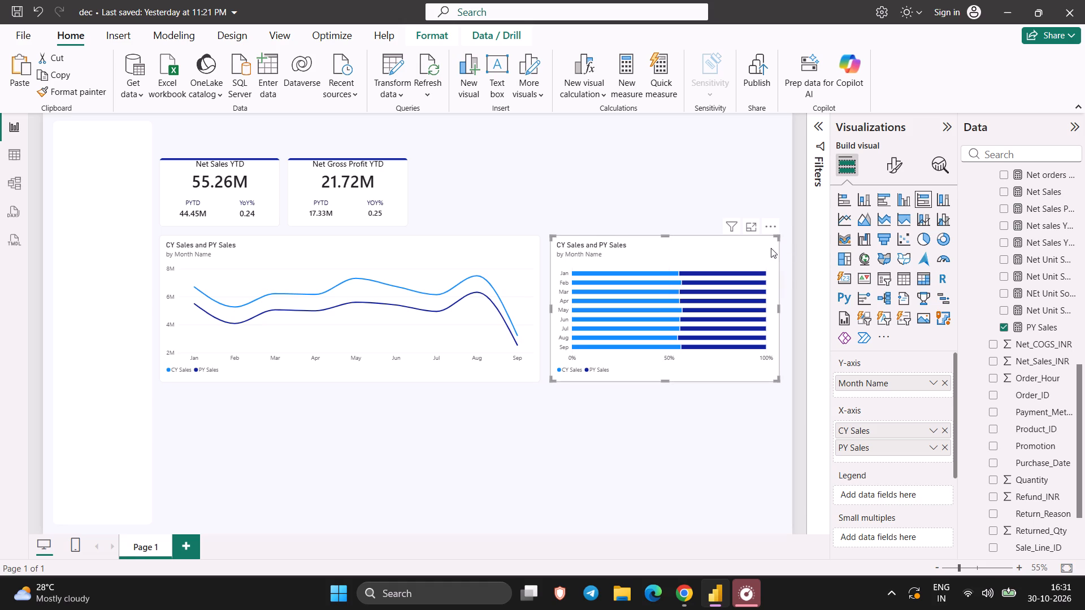
Remove the duplicated chart beside the original CY Sales and PY Sales line chart.
left_click(771, 229)
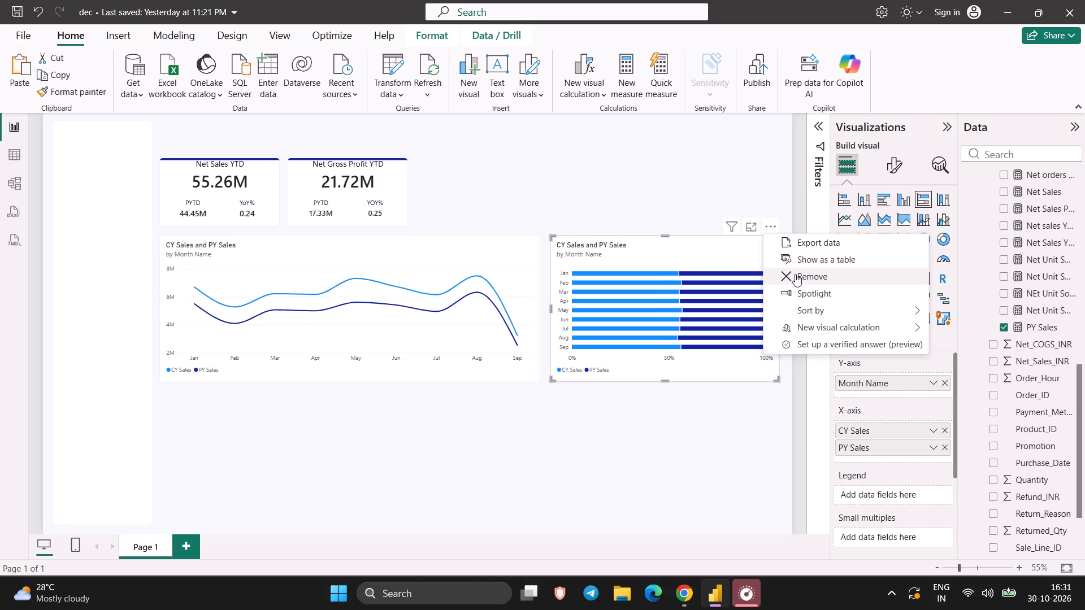
left_click(795, 274)
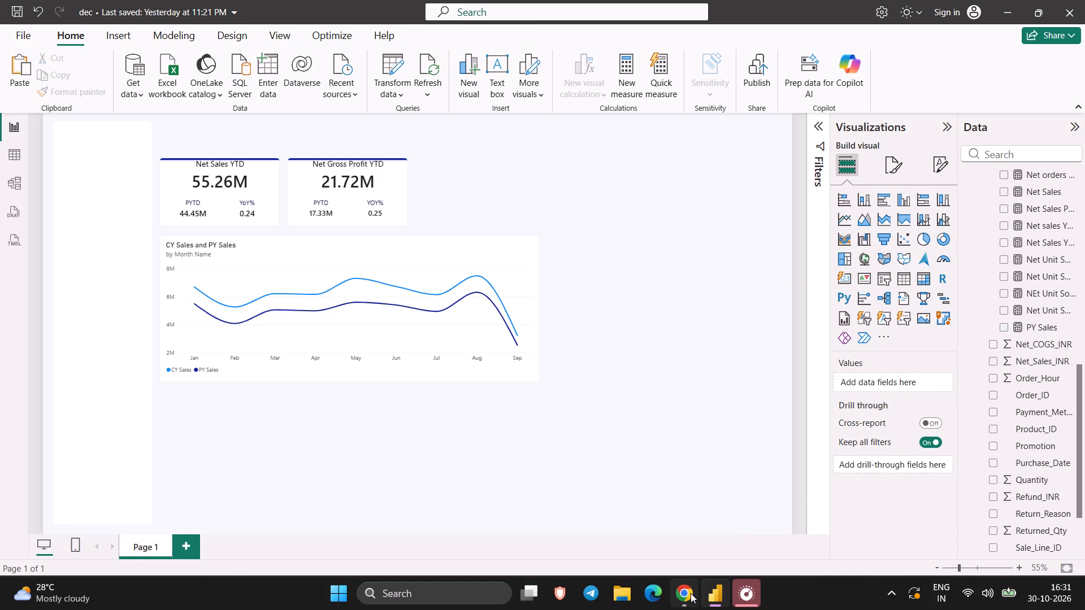
Switch to the tutorial in Chrome and skim how the Net Sales YTD by Sport chart's title, placement and Y-axis layout are formatted.
left_click(691, 593)
left_click(602, 460)
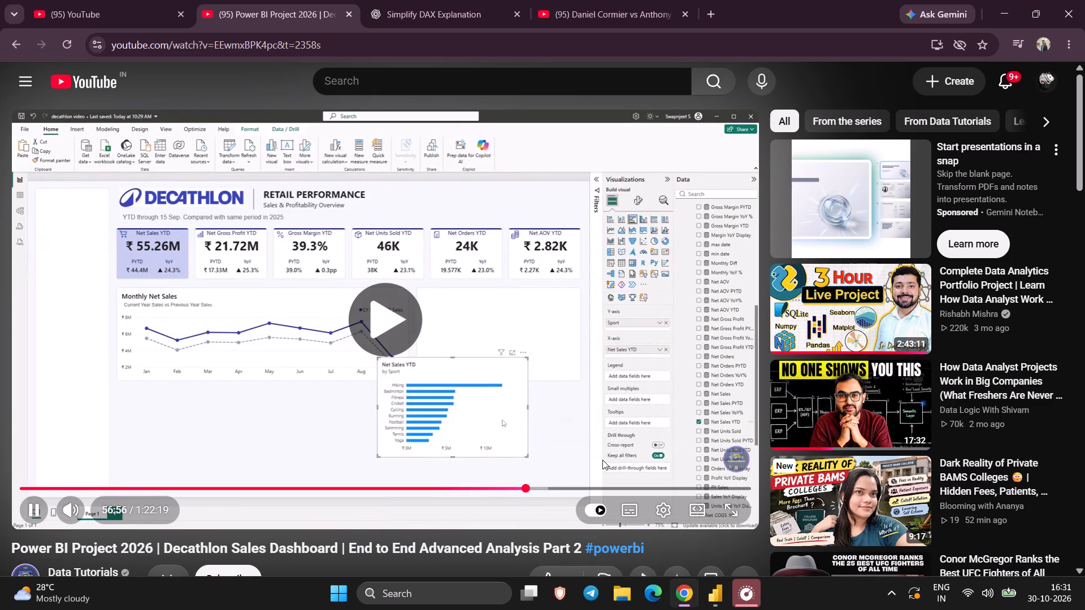
key("Right")
key("Right")
key("Right")
key("Right")
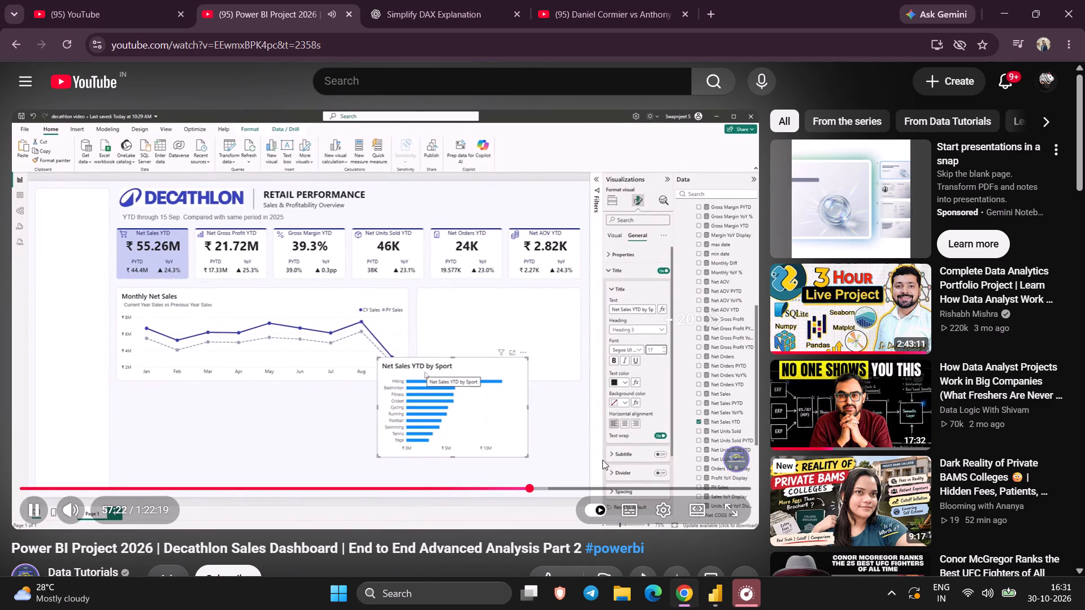
key("Right")
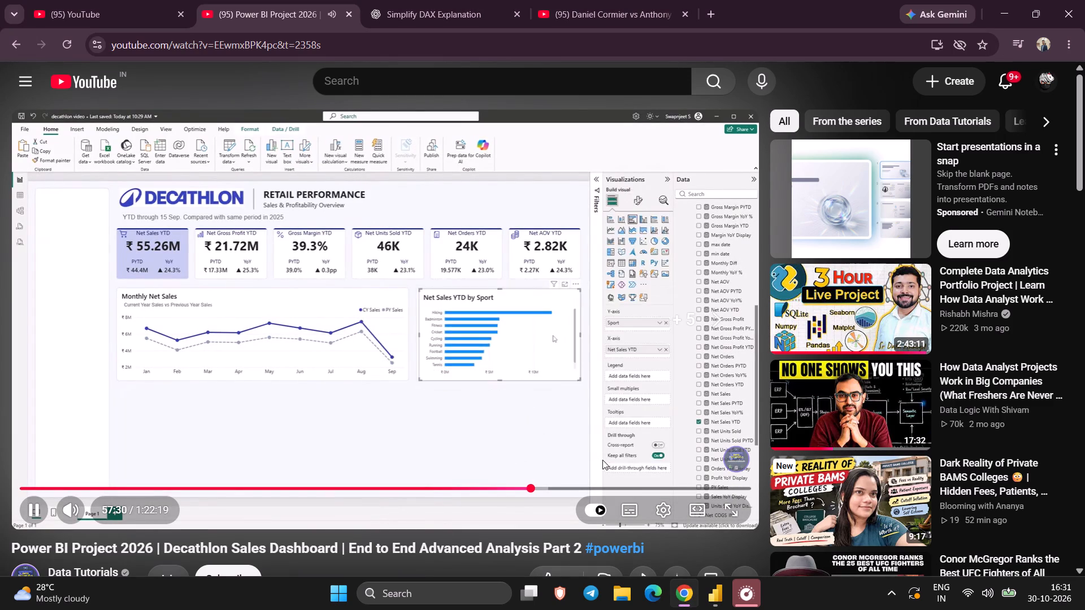
key("Right")
key("Right")
key("Right")
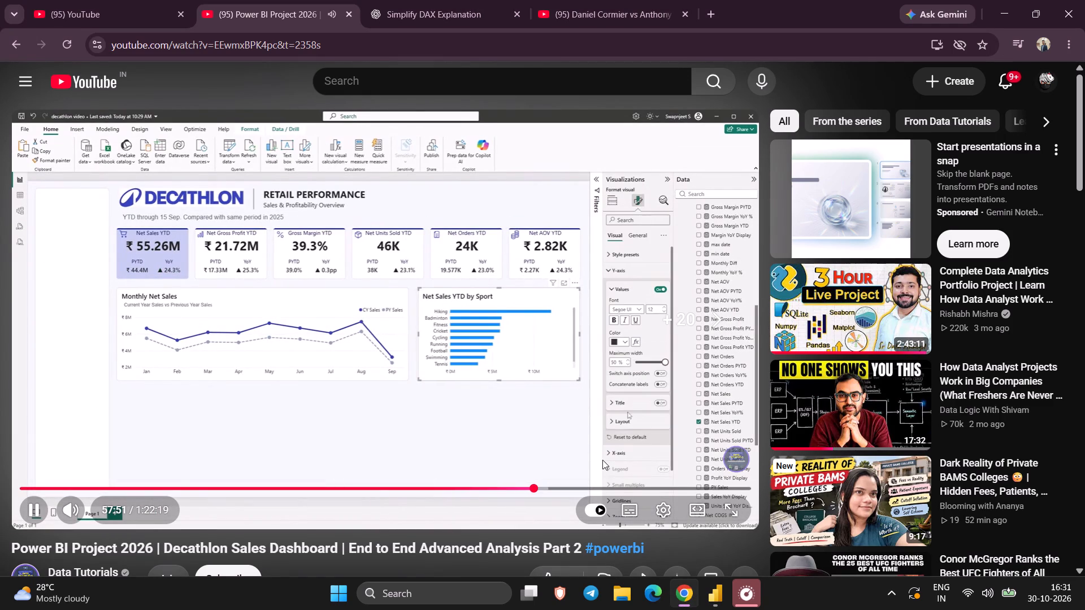
key("Right")
key("space")
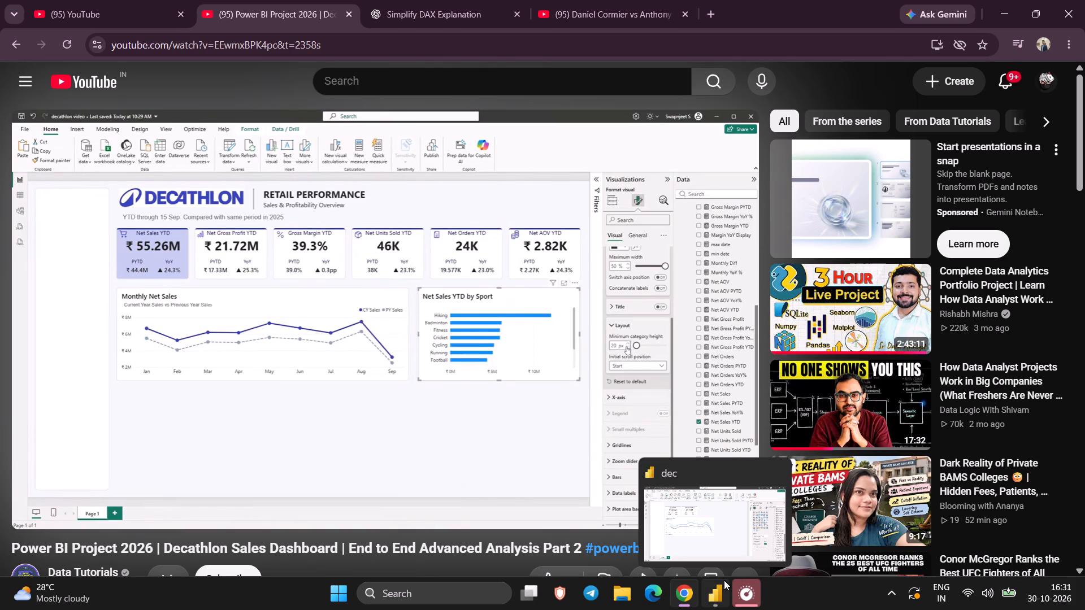
key("Left")
key("space")
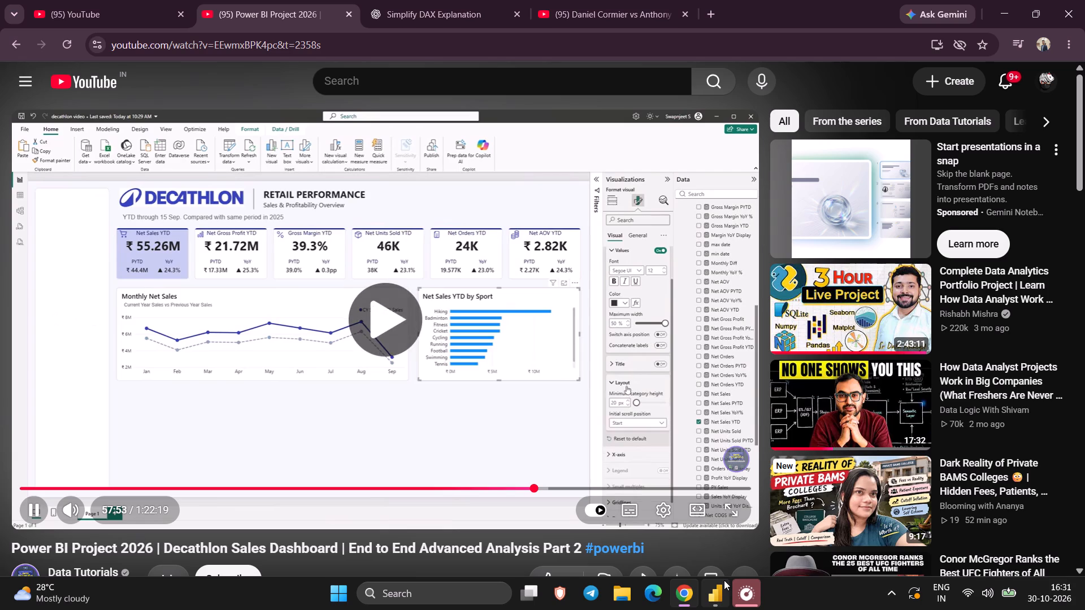
key("Right")
key("Right")
key("Right")
key("Right")
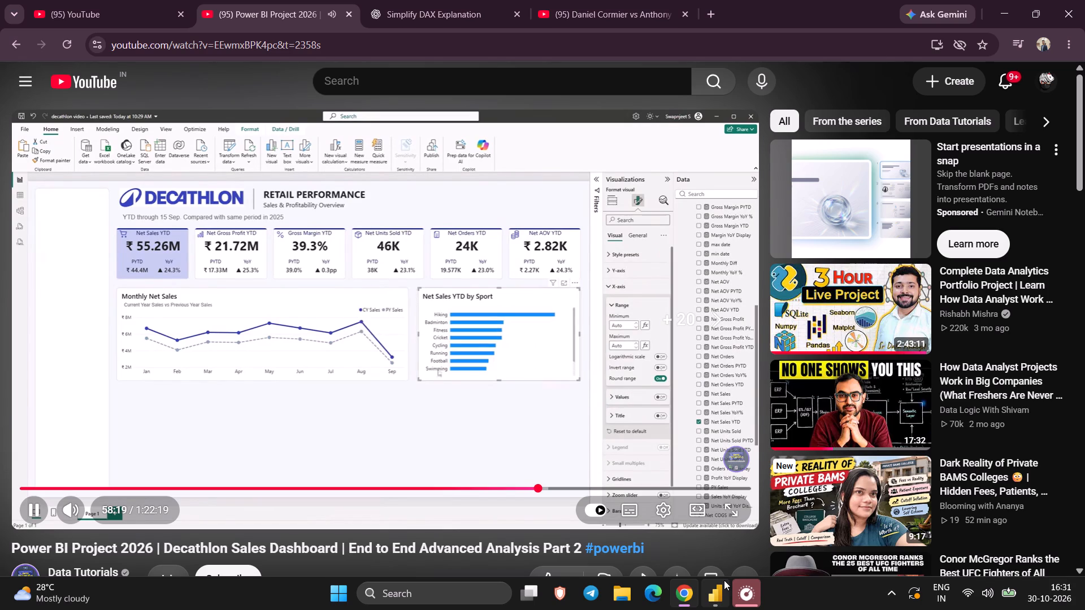
key("Right")
key("Right")
key("Right")
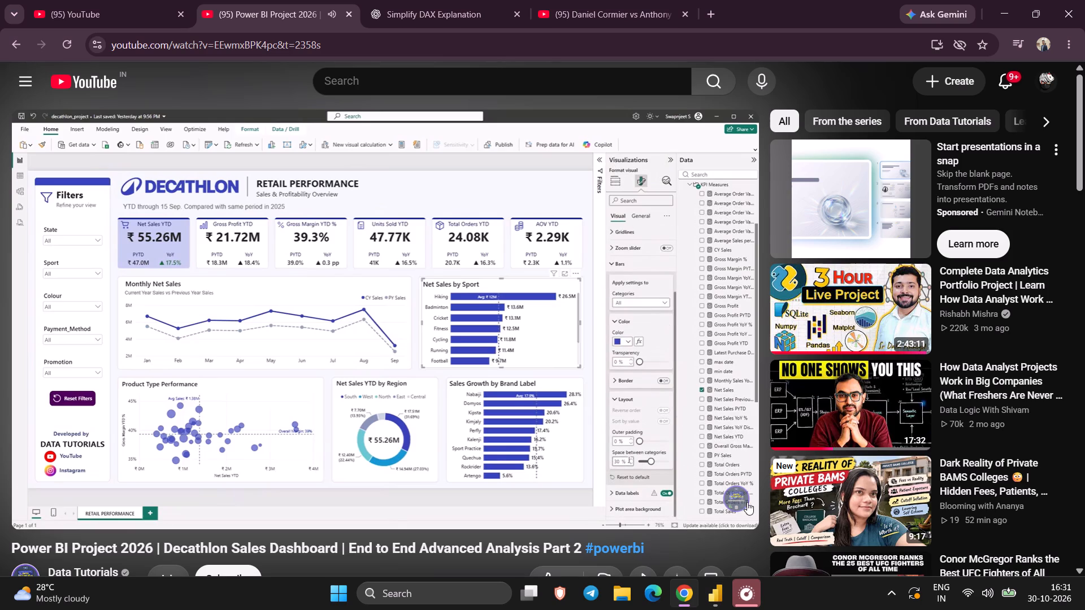
left_click(533, 343)
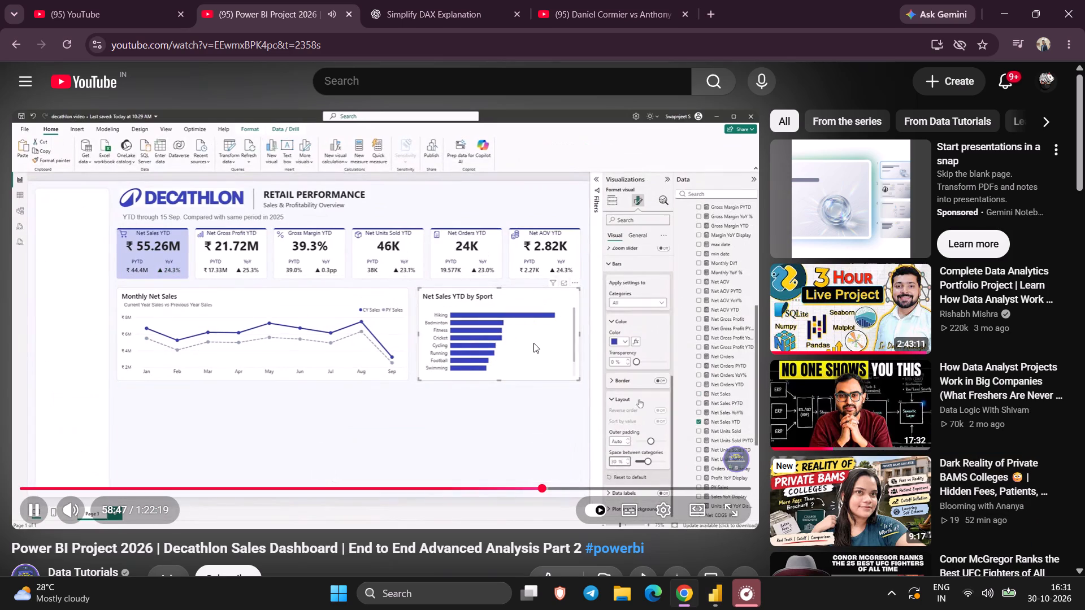
left_click(533, 343)
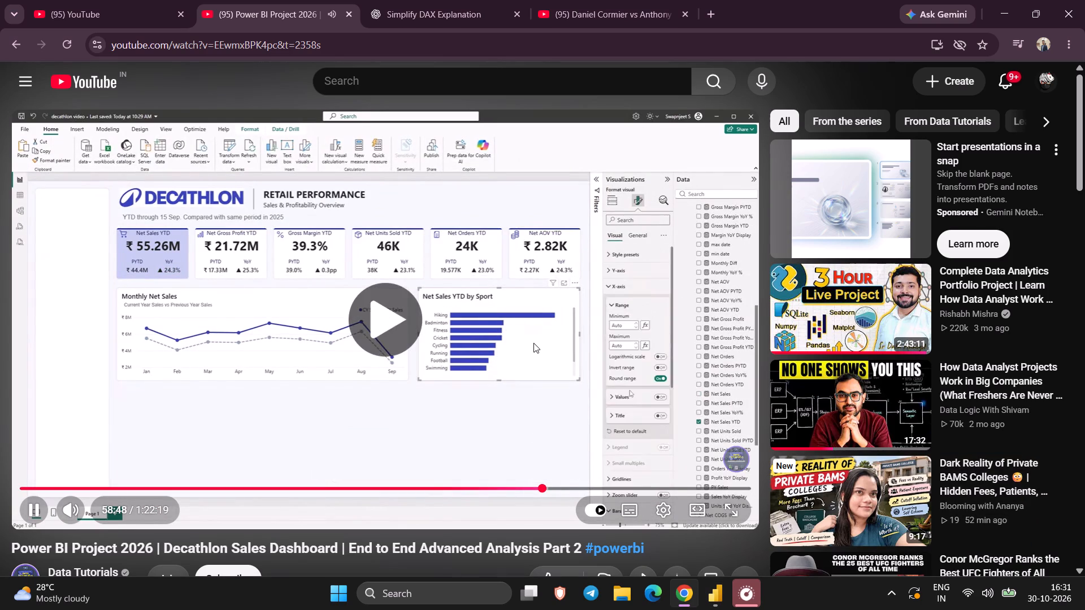
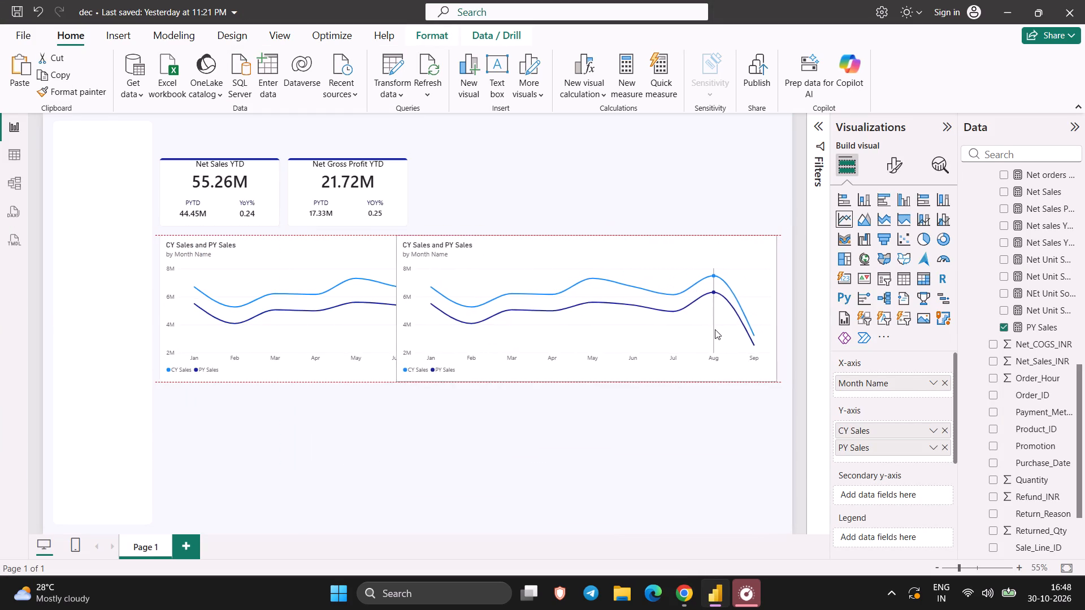
left_click_drag(715, 329, 723, 322)
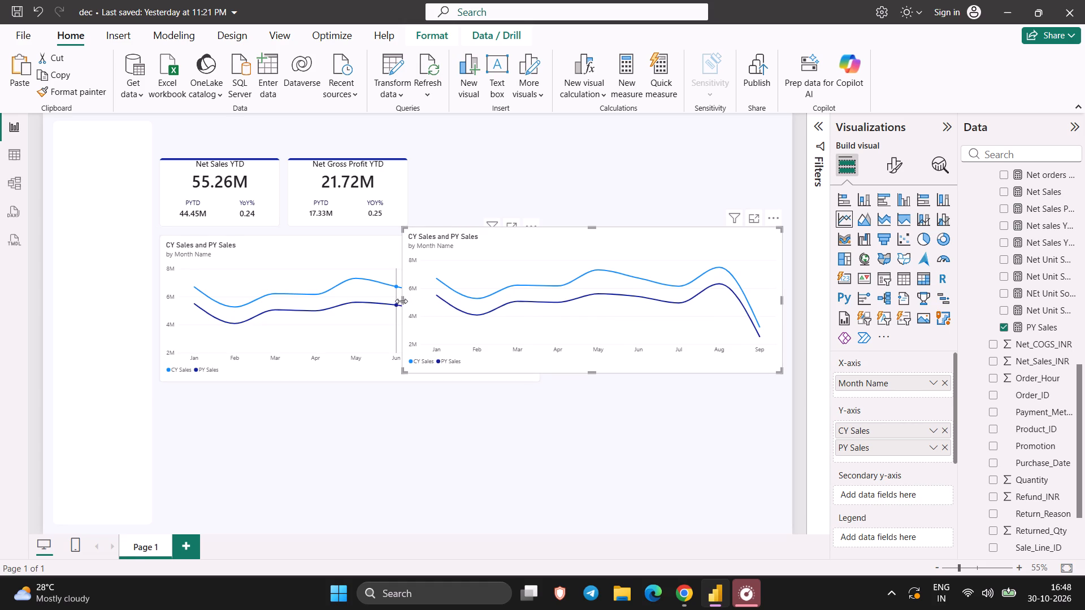
left_click_drag(401, 301, 555, 291)
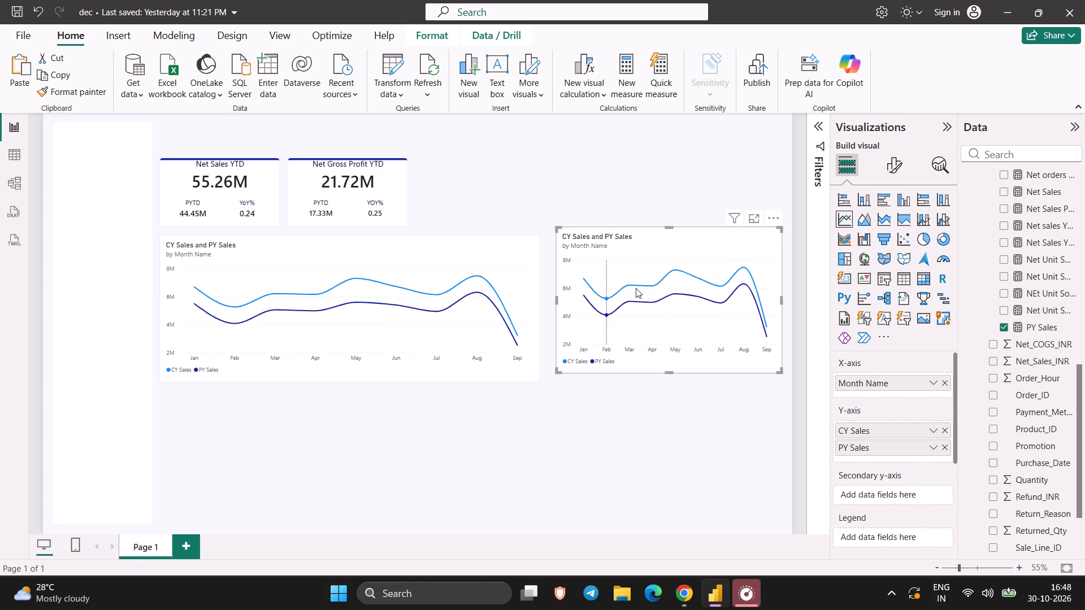
left_click_drag(643, 288, 669, 302)
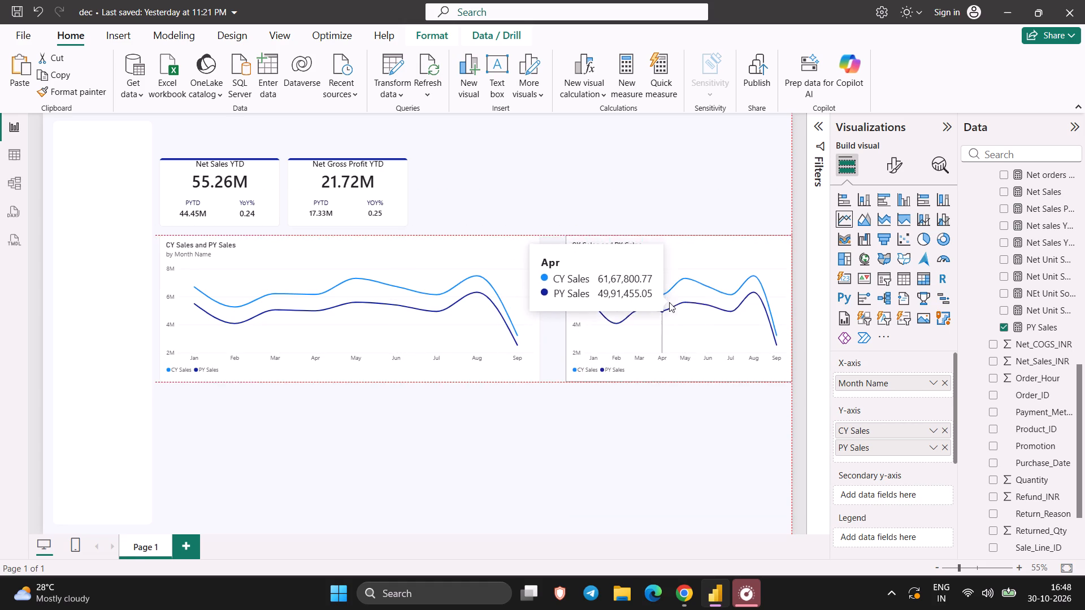
left_click_drag(669, 302, 638, 297)
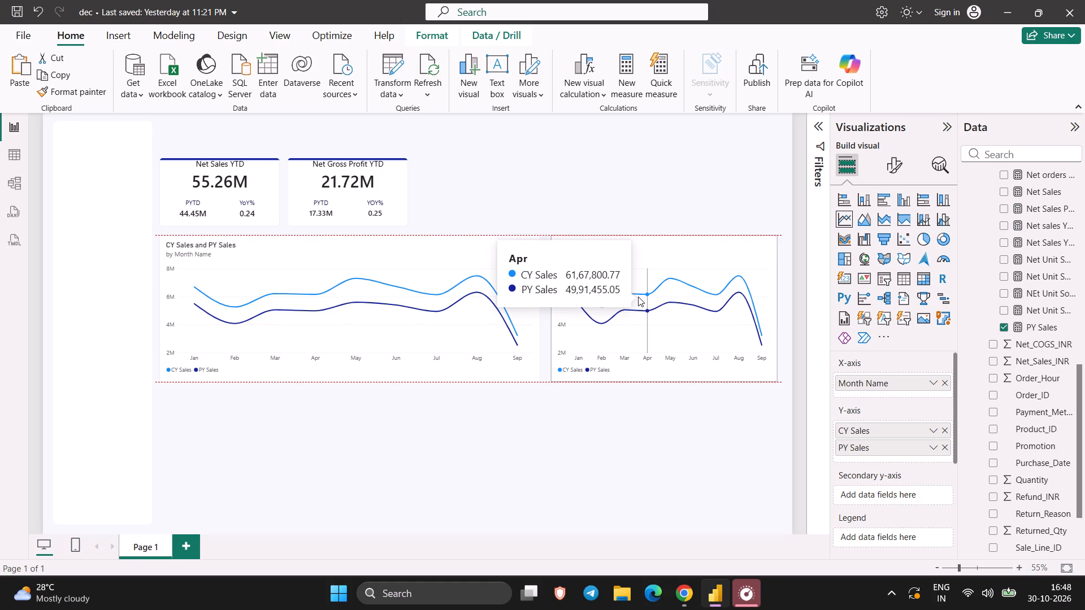
left_click_drag(638, 297, 639, 297)
Convert the copied chart to a 100% stacked bar chart and remove its PY Sales, Month Name and CY Sales fields.
left_click(923, 202)
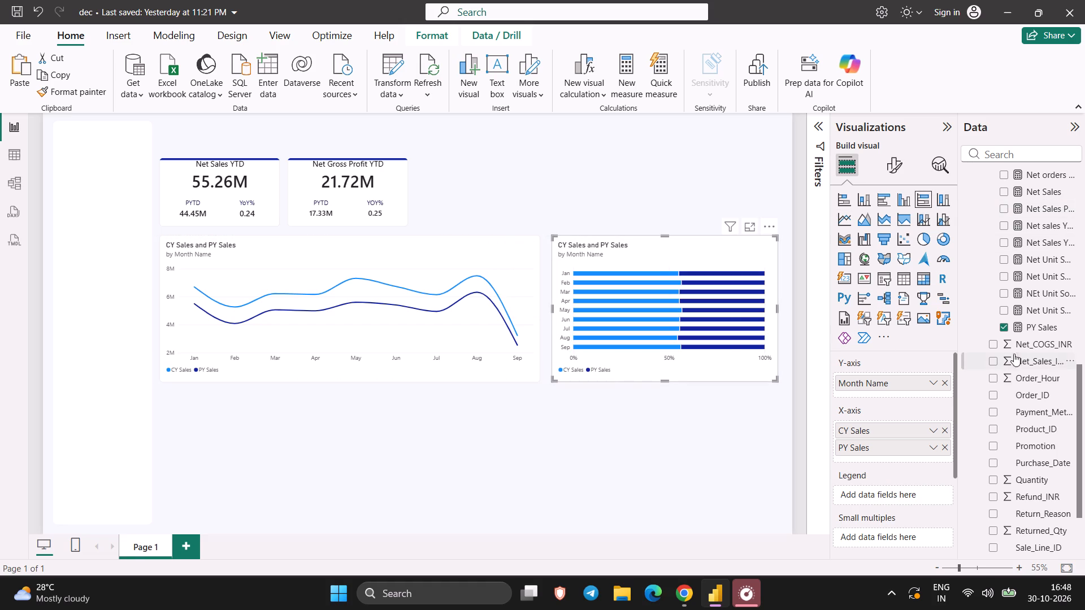
left_click(999, 329)
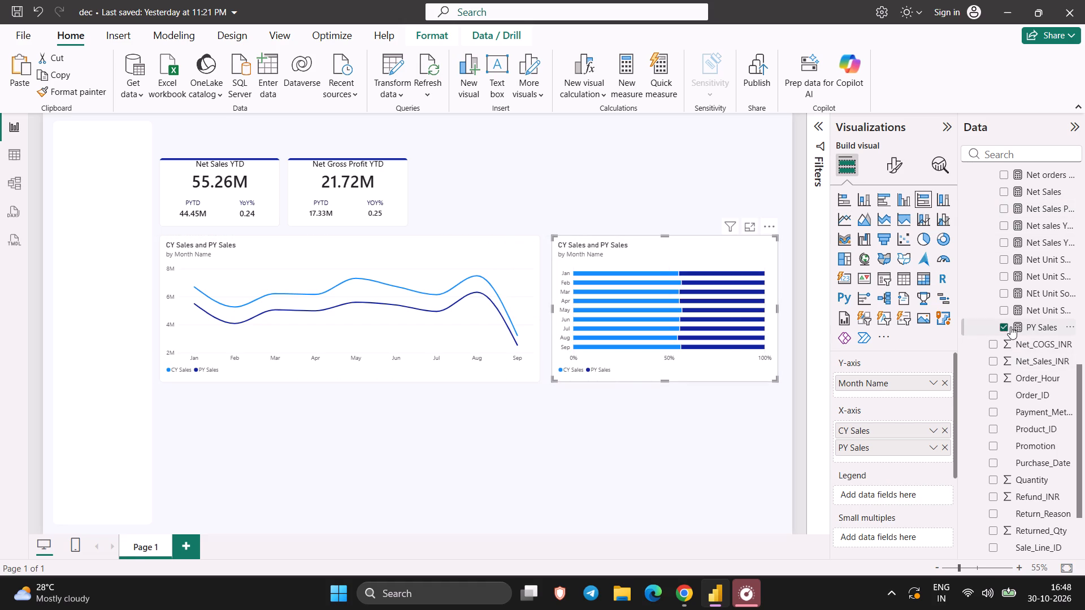
left_click(1010, 326)
left_click(1003, 326)
scroll(1022, 298, "up", 3)
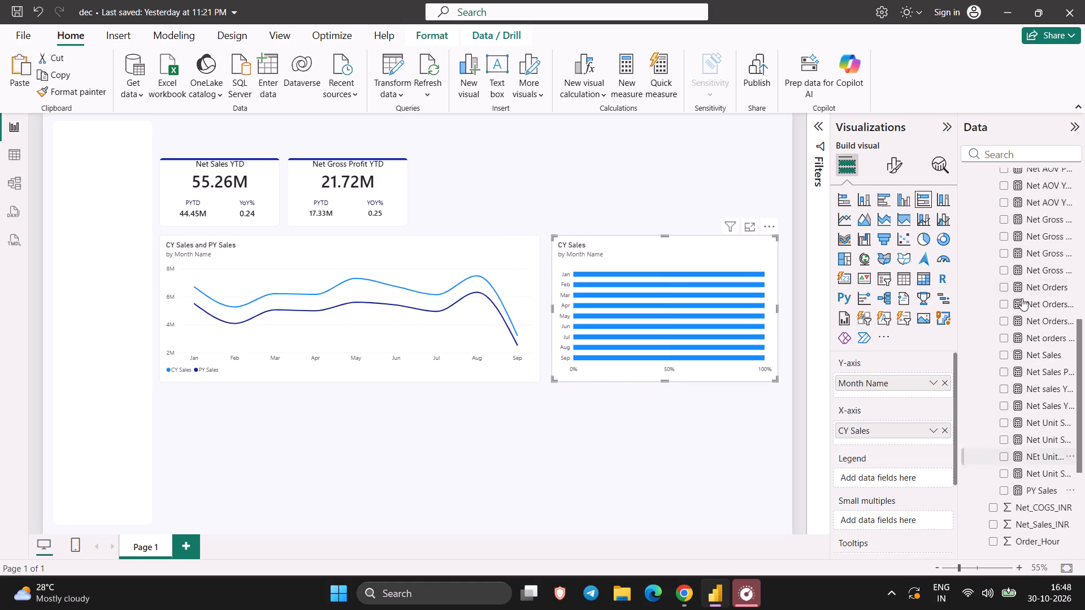
scroll(1022, 298, "up", 2)
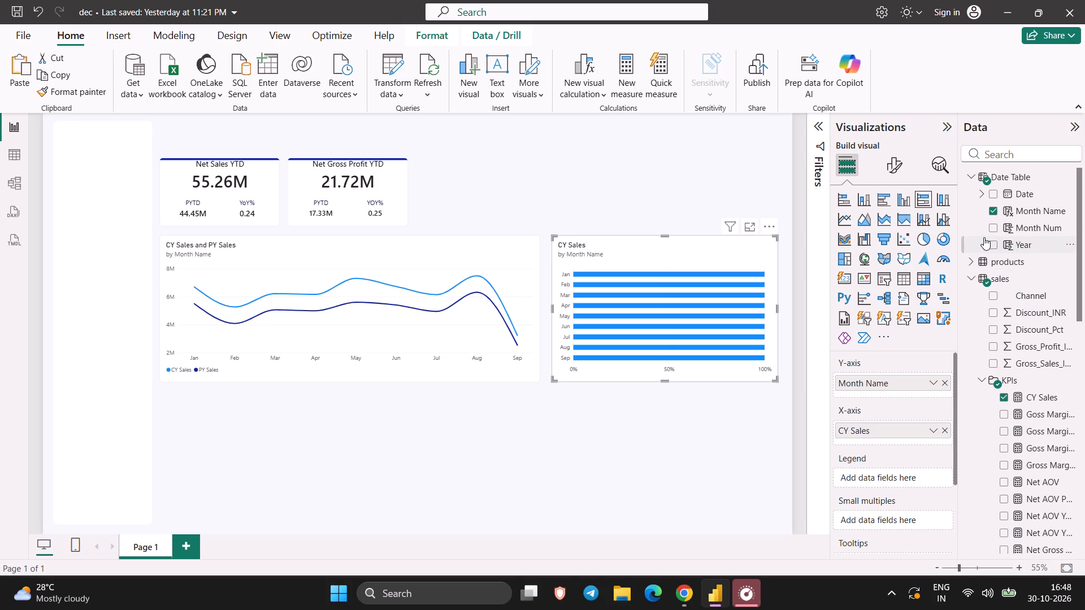
left_click(992, 210)
left_click(971, 180)
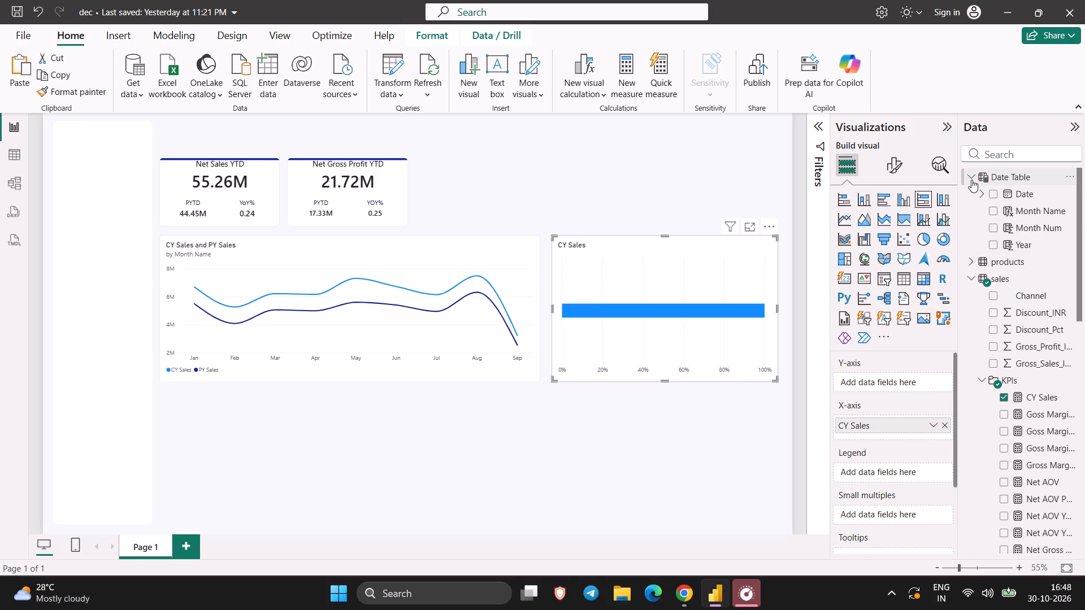
left_click(1003, 329)
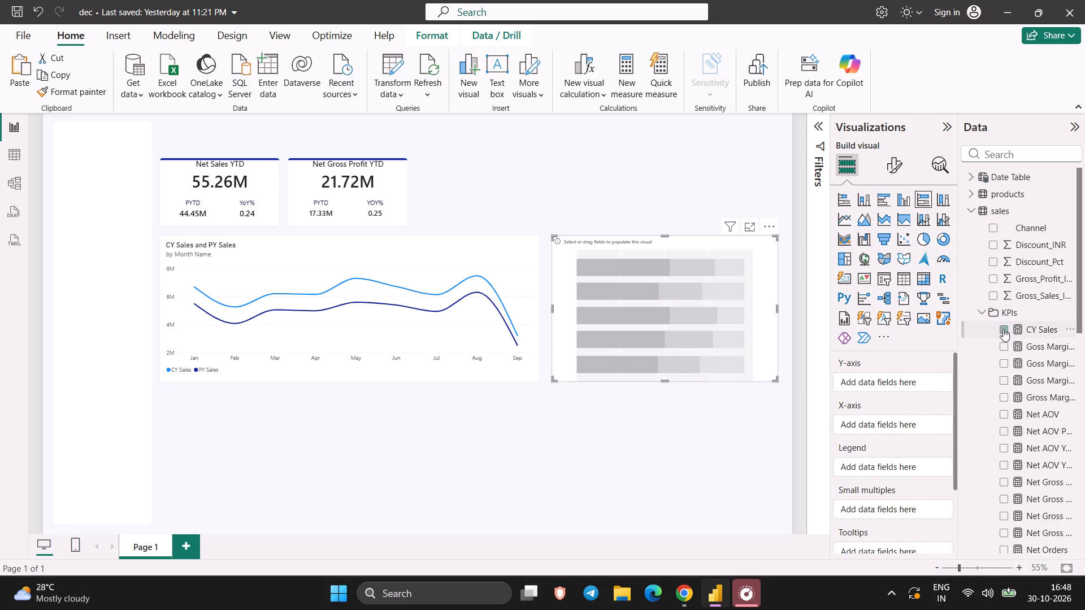
Add the Sport field from the products table to the empty bar chart's Y-axis.
left_click(972, 213)
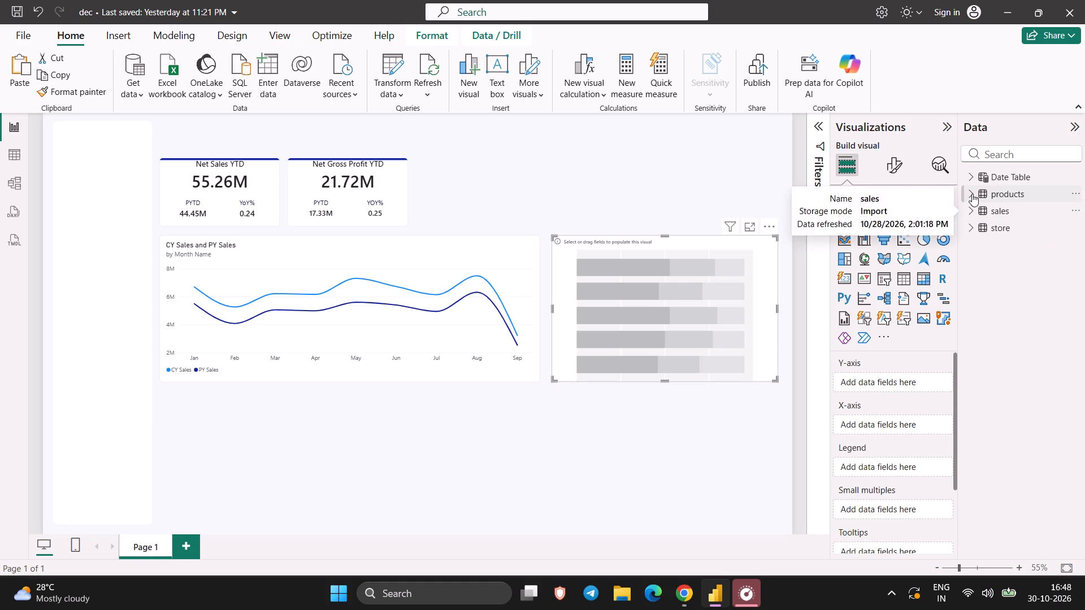
left_click(972, 193)
left_click(993, 346)
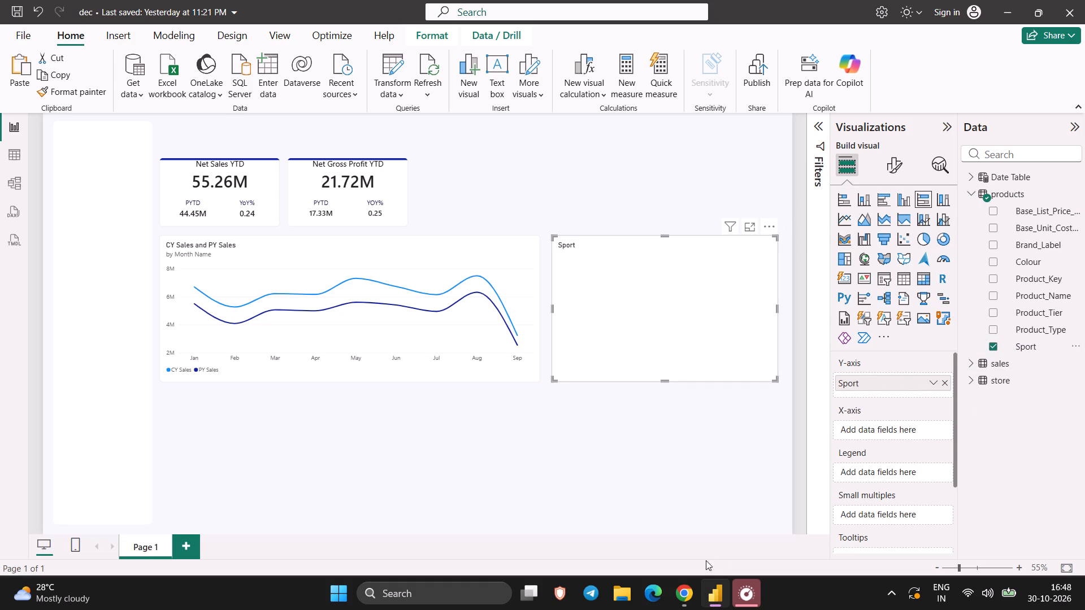
Check the tutorial around 58:14, then add the Net Sales PYTD measure from the sales KPIs to the Sport chart's X-axis in Power BI.
left_click(687, 601)
key("Left")
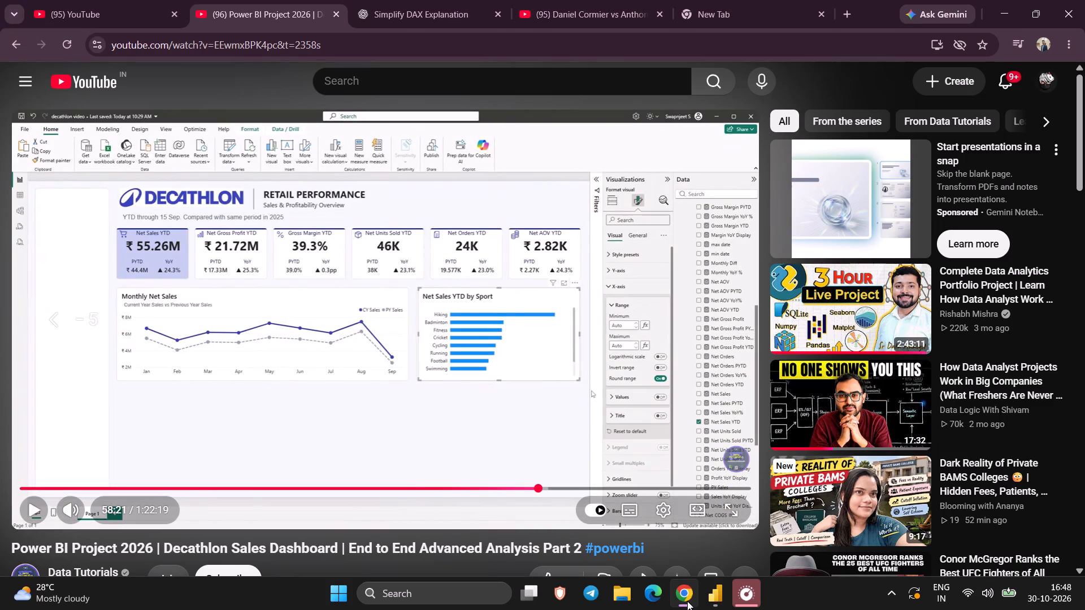
key("Left")
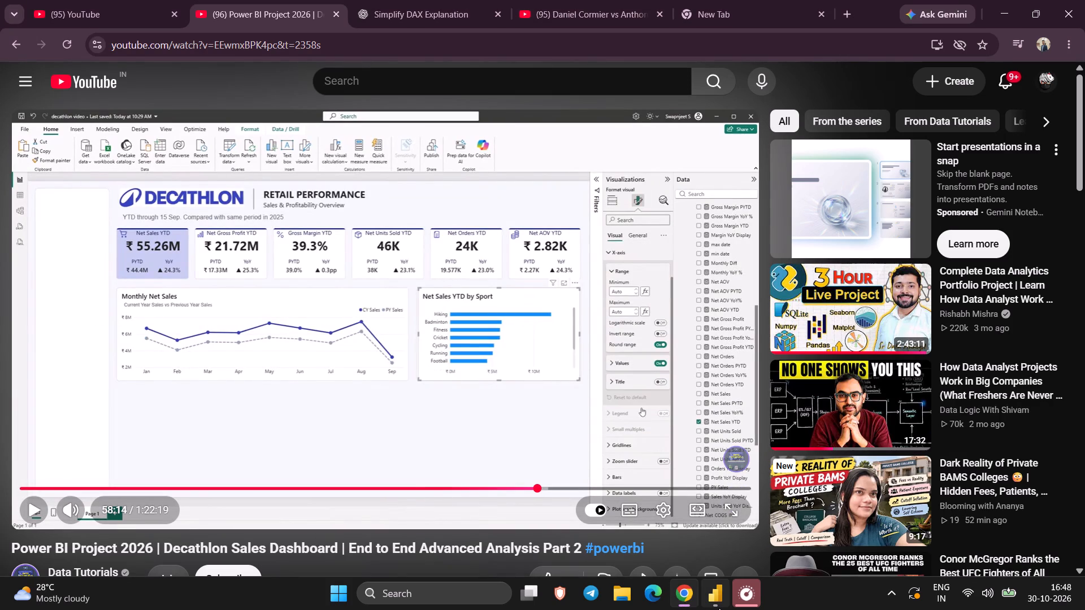
left_click(719, 608)
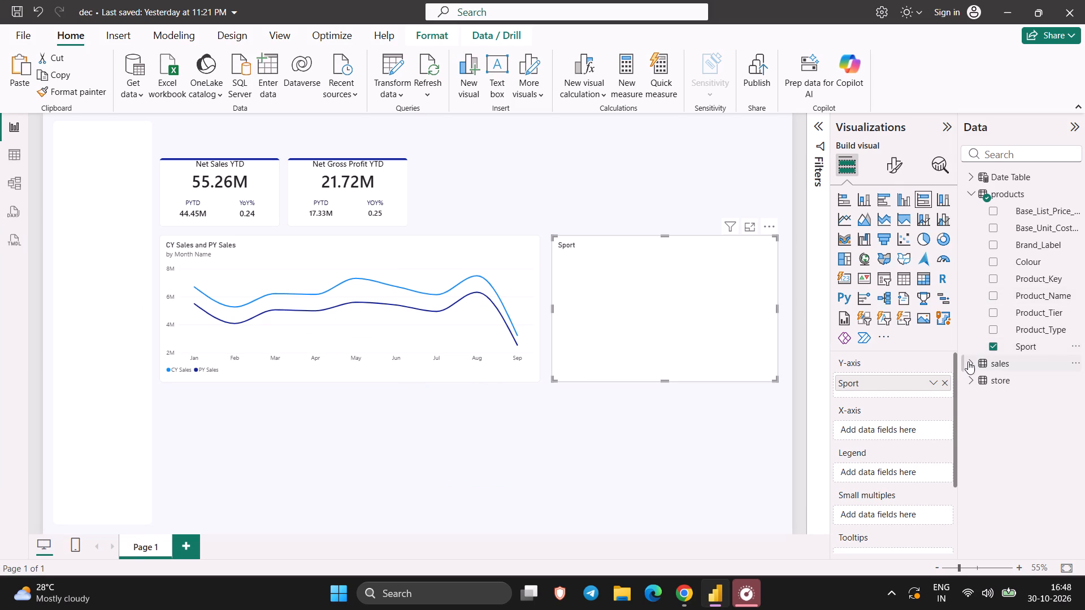
left_click(970, 364)
scroll(1012, 408, "down", 1)
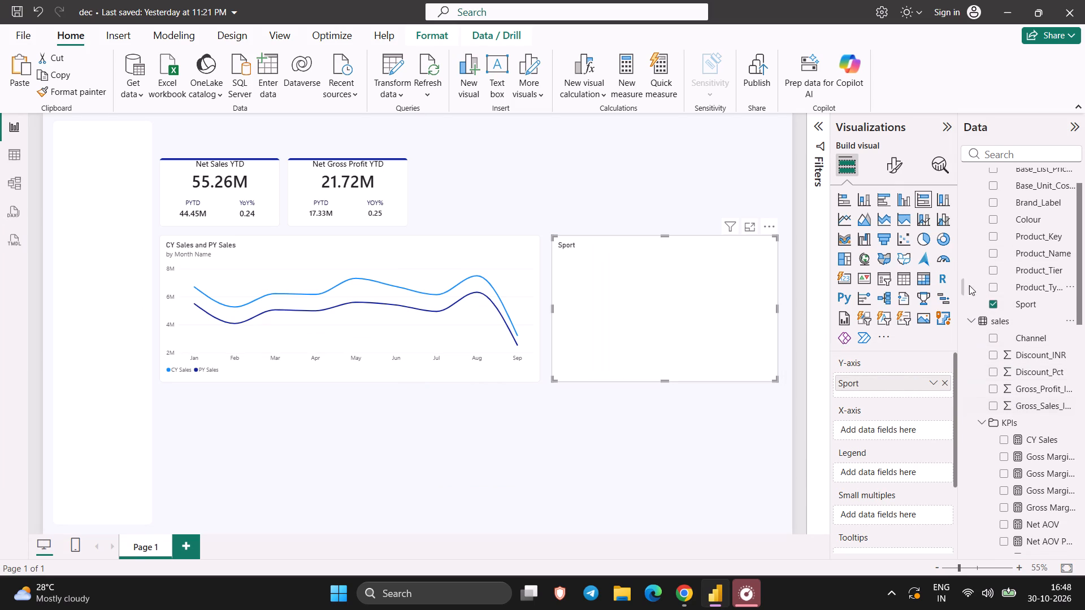
left_click(969, 319)
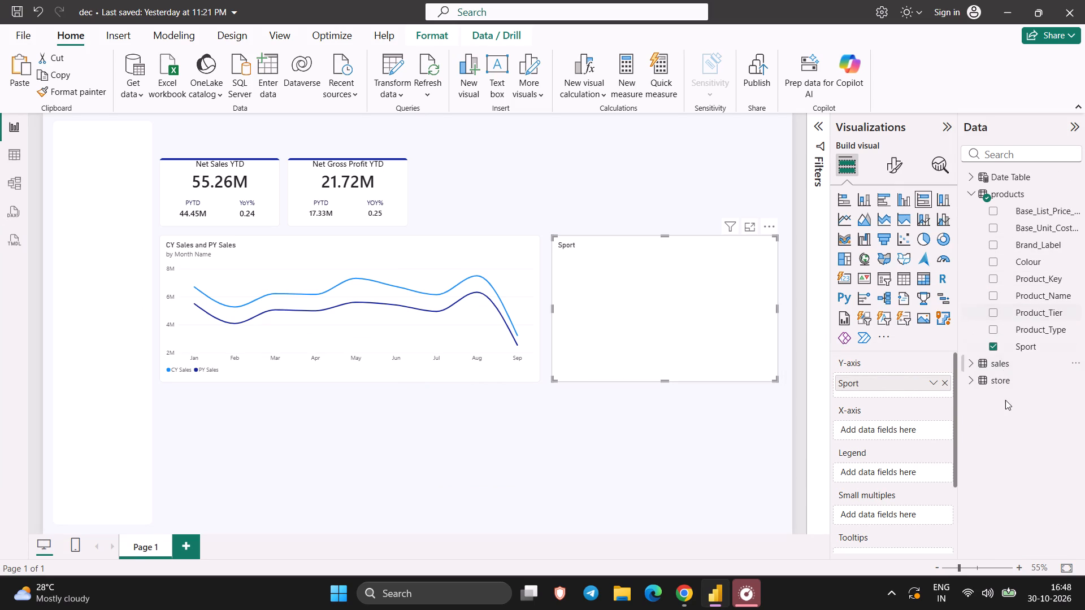
left_click(971, 365)
scroll(1040, 417, "down", 1)
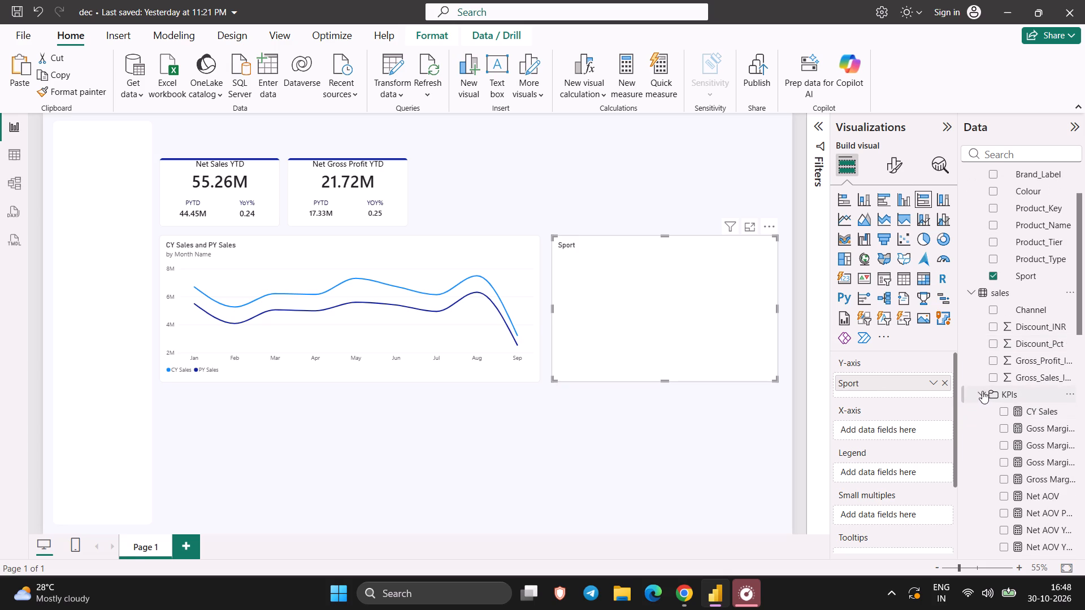
scroll(1031, 452, "down", 2)
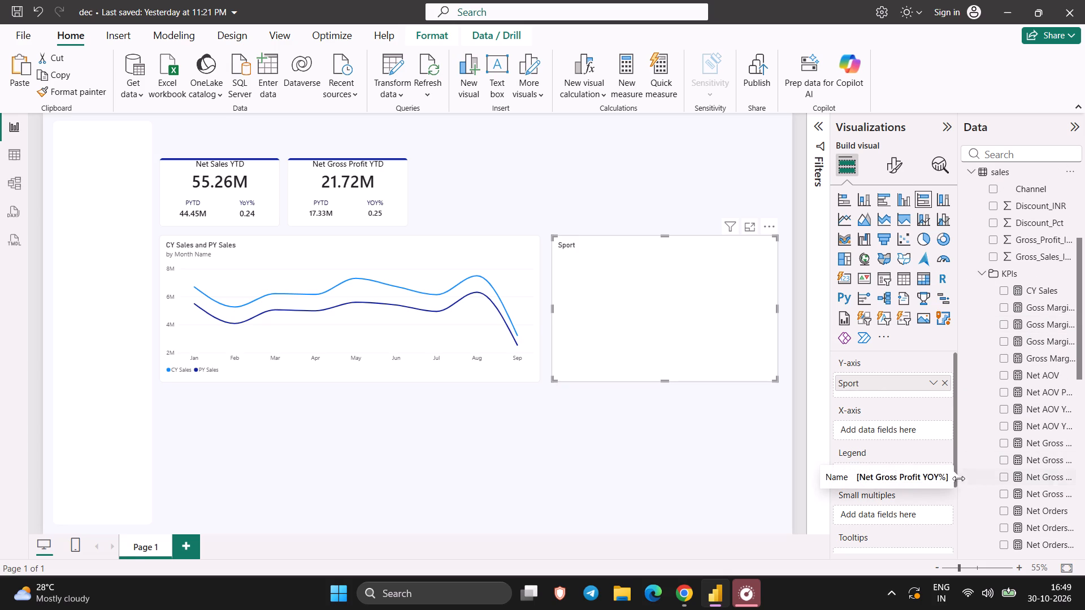
left_click_drag(960, 478, 936, 481)
scroll(1022, 483, "down", 2)
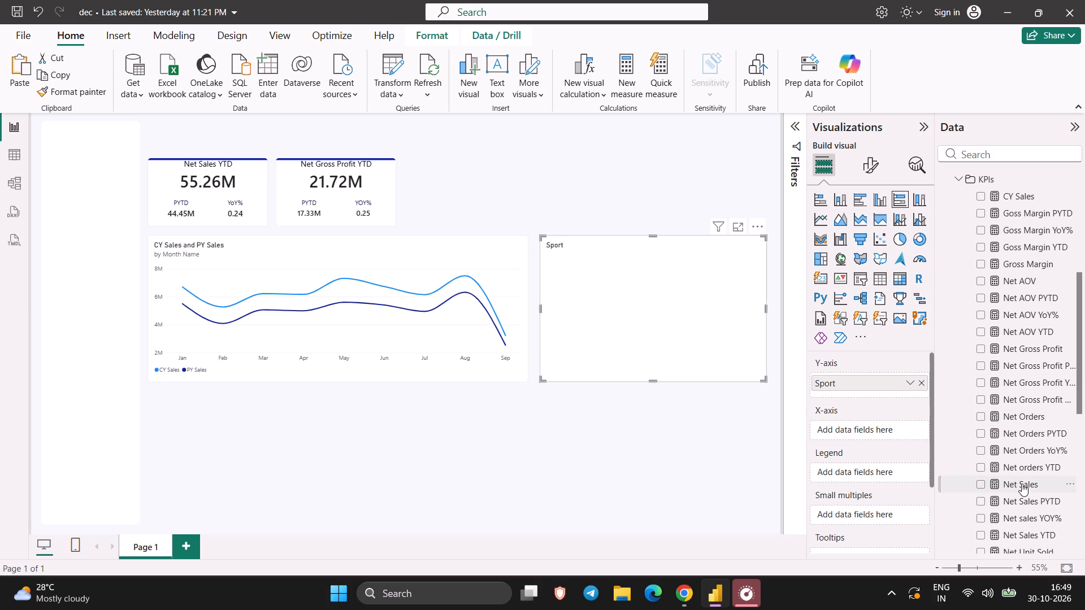
scroll(1022, 483, "down", 1)
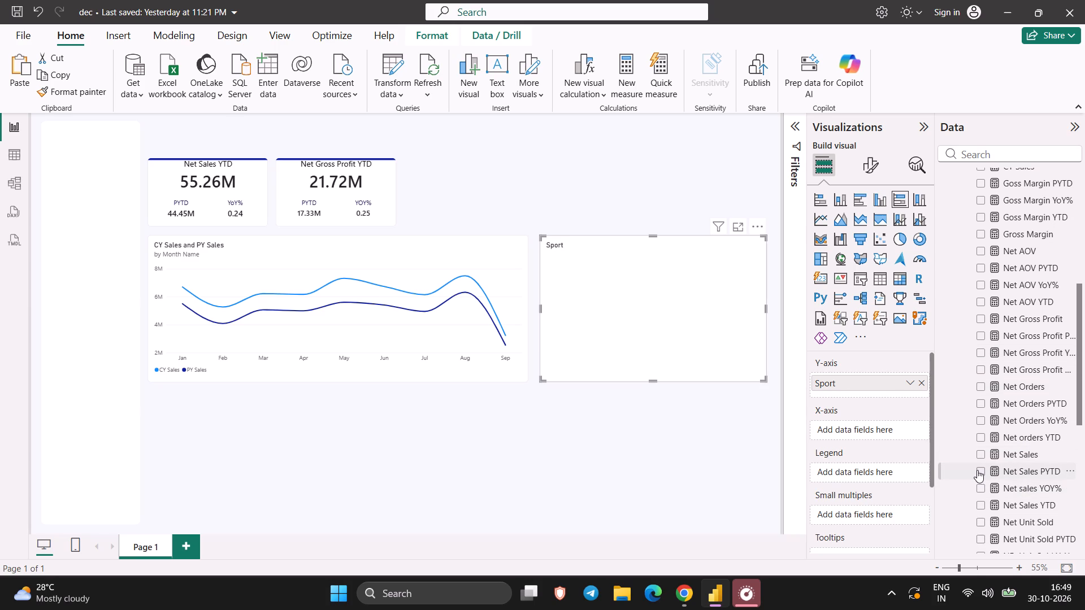
left_click(977, 470)
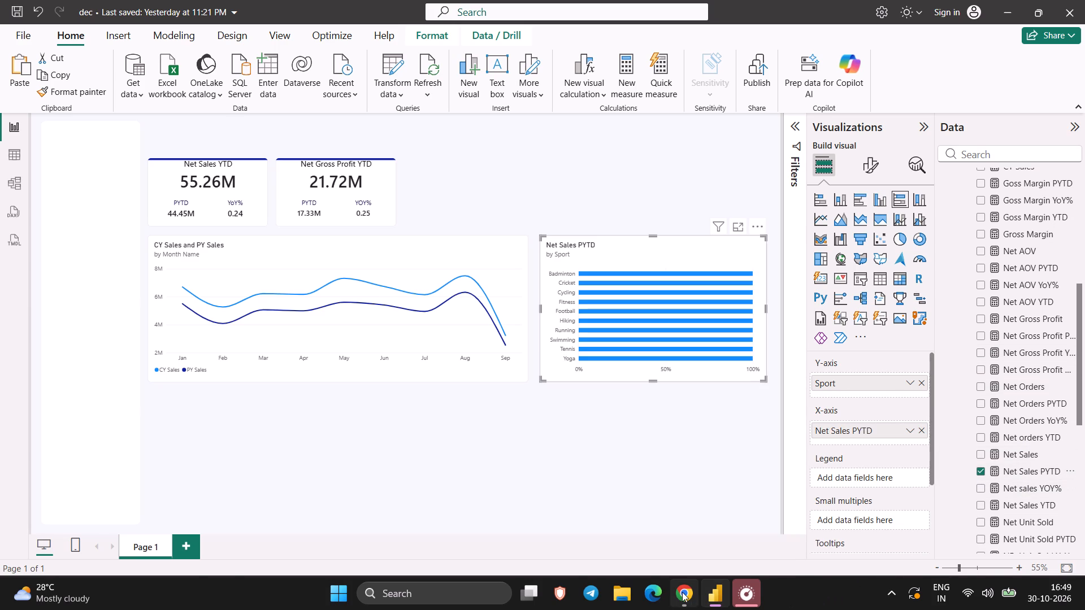
Return to the tutorial in Chrome and rewind it to about 57:38, examining how the Net Sales YTD by Sport chart is set up.
left_click(682, 592)
key("space")
key("Left")
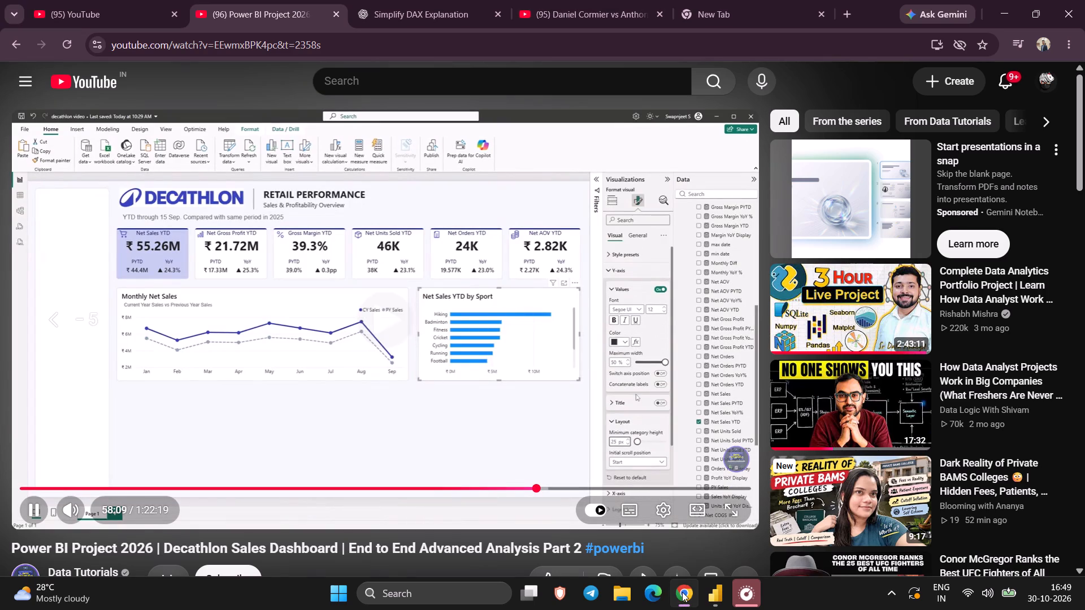
key("Left")
key("space")
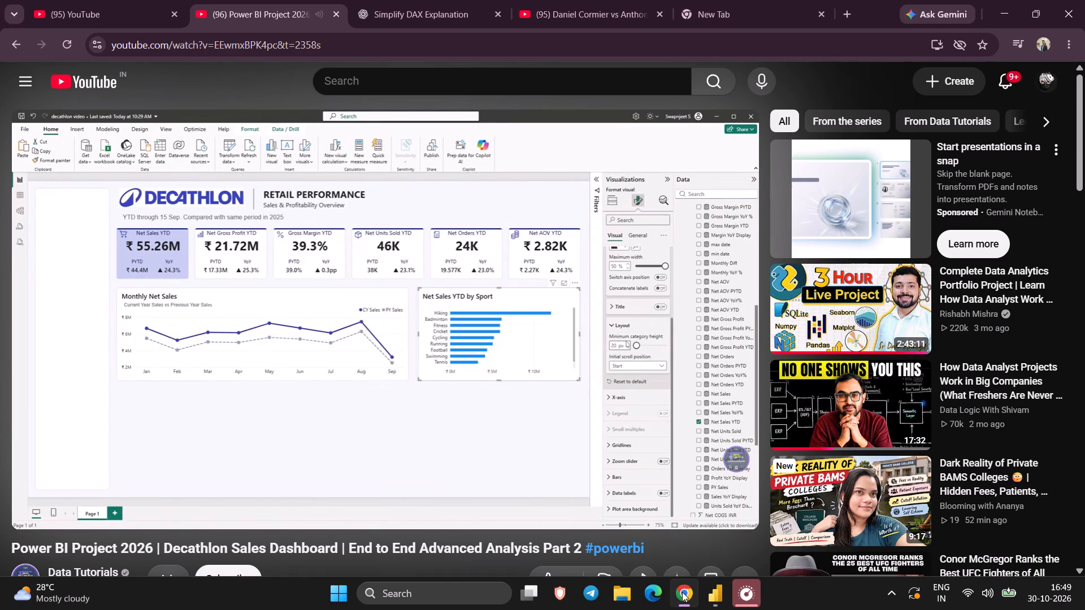
key("Left")
key("Left")
key("Left")
key("Left")
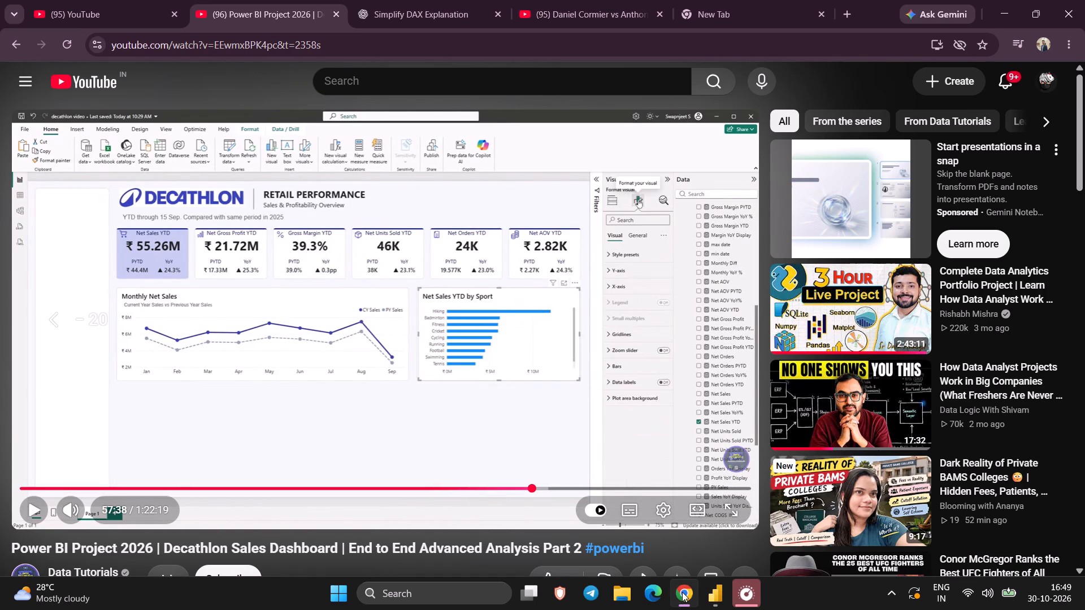
Rewind the tutorial to about 57:28 and replay it, examining the Net Sales YTD by Sport bar chart and its field setup.
key("Left")
key("Left")
key("space")
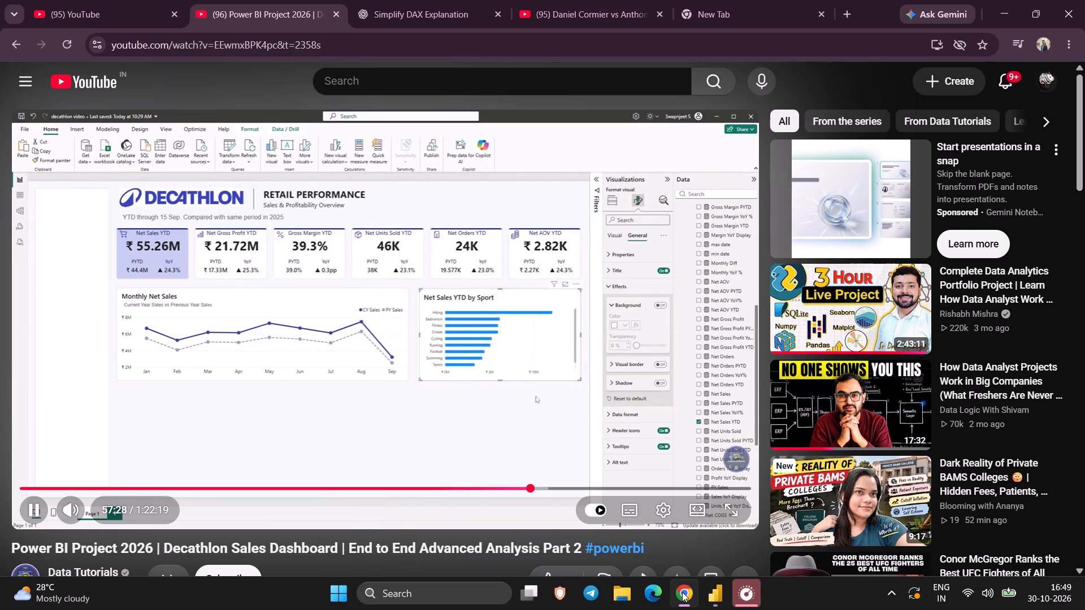
key("space")
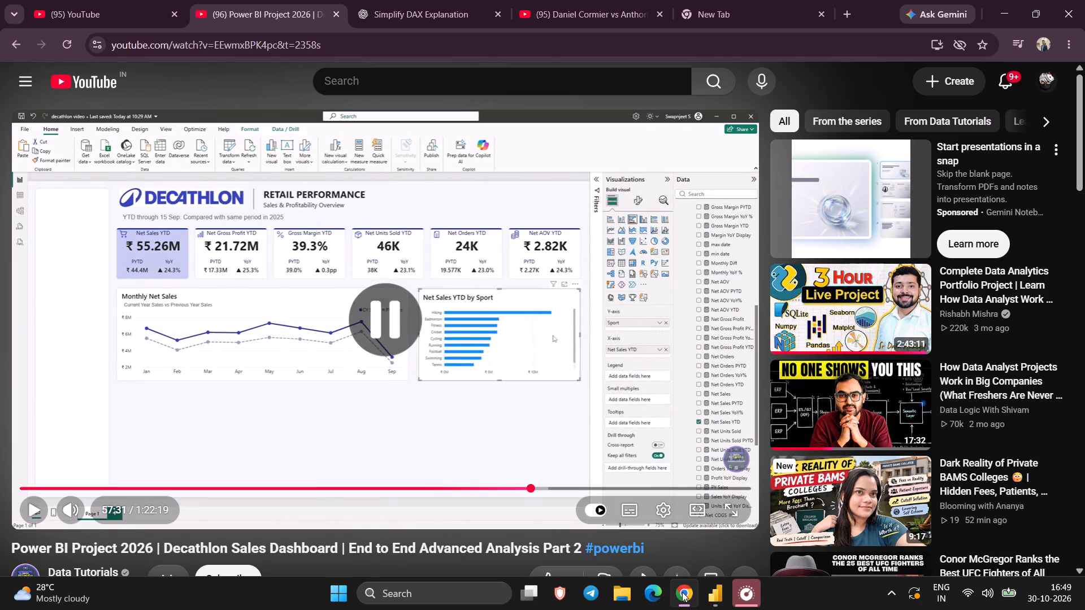
key("space")
key("space")
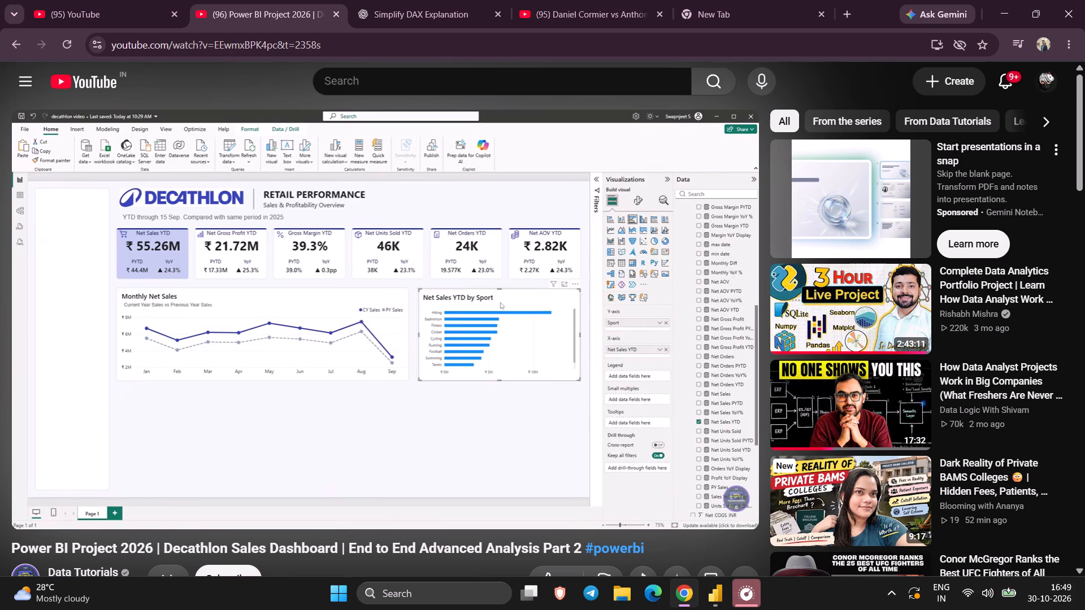
Switch to Power BI and make the Net Sales PYTD by Sport chart taller, reaching near the page's lower edge, while trying different widths.
left_click(719, 594)
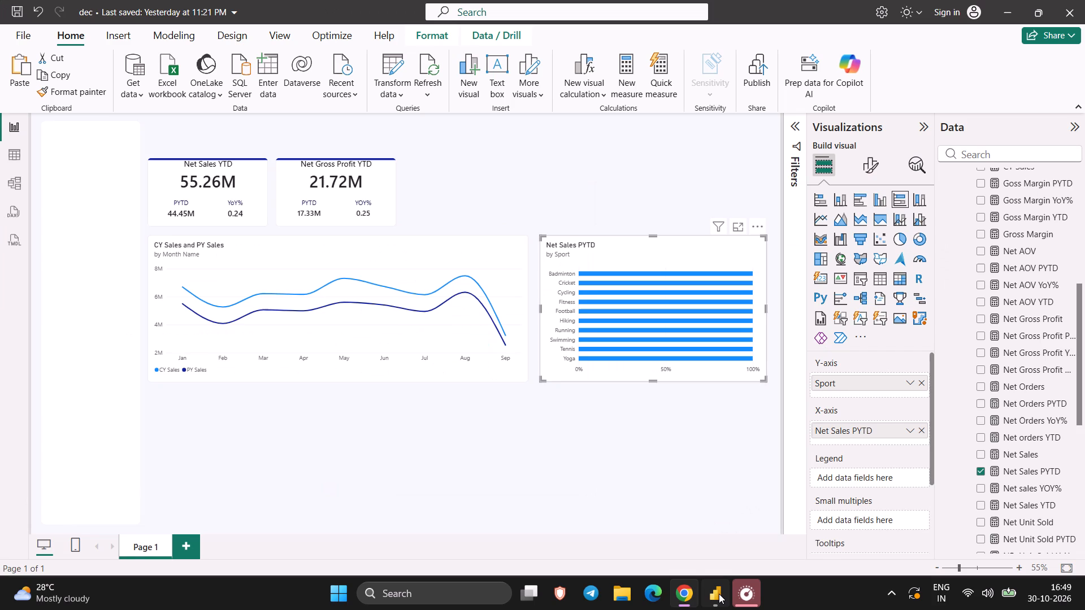
left_click(712, 598)
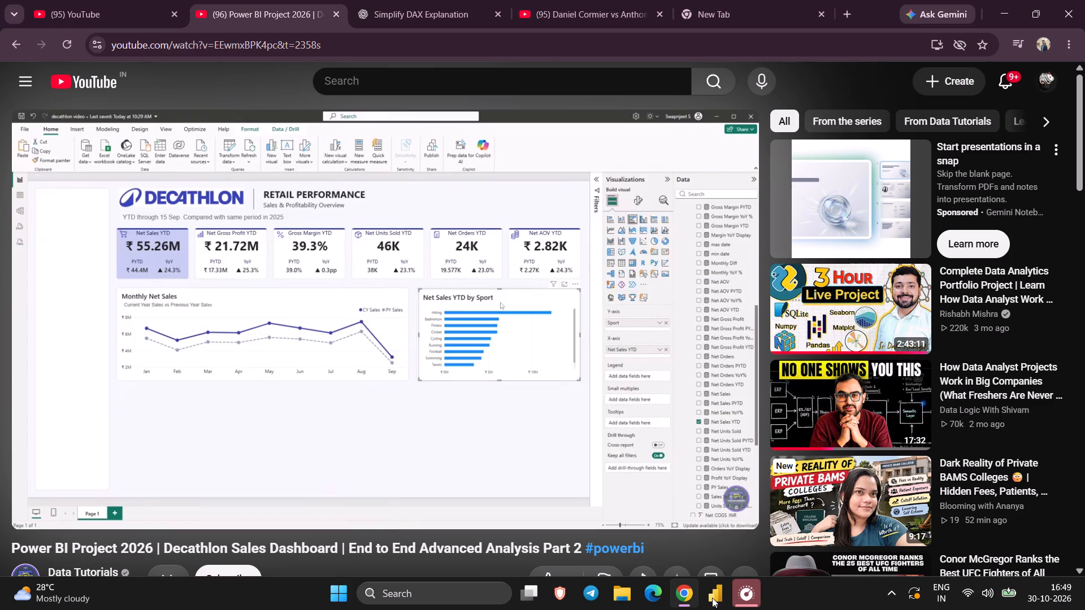
left_click(712, 598)
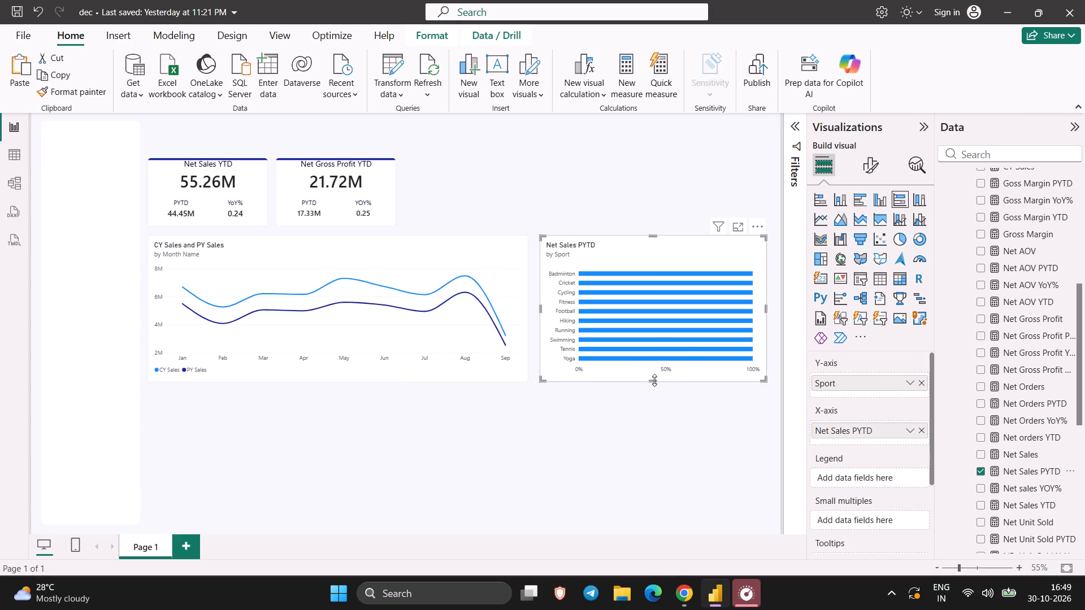
left_click_drag(654, 380, 678, 509)
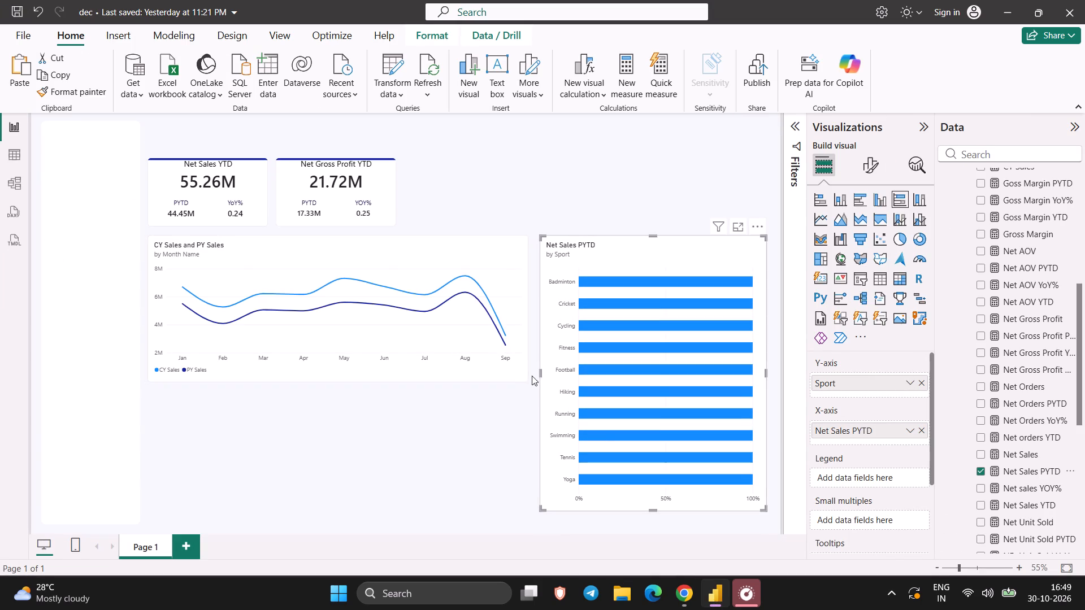
left_click_drag(541, 371, 322, 361)
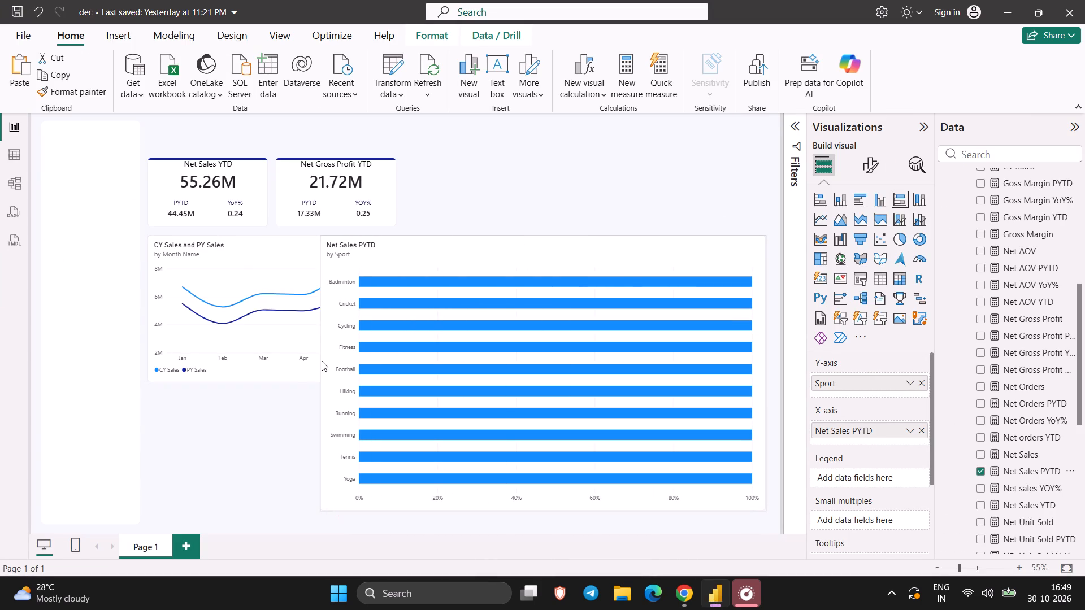
left_click_drag(322, 361, 506, 364)
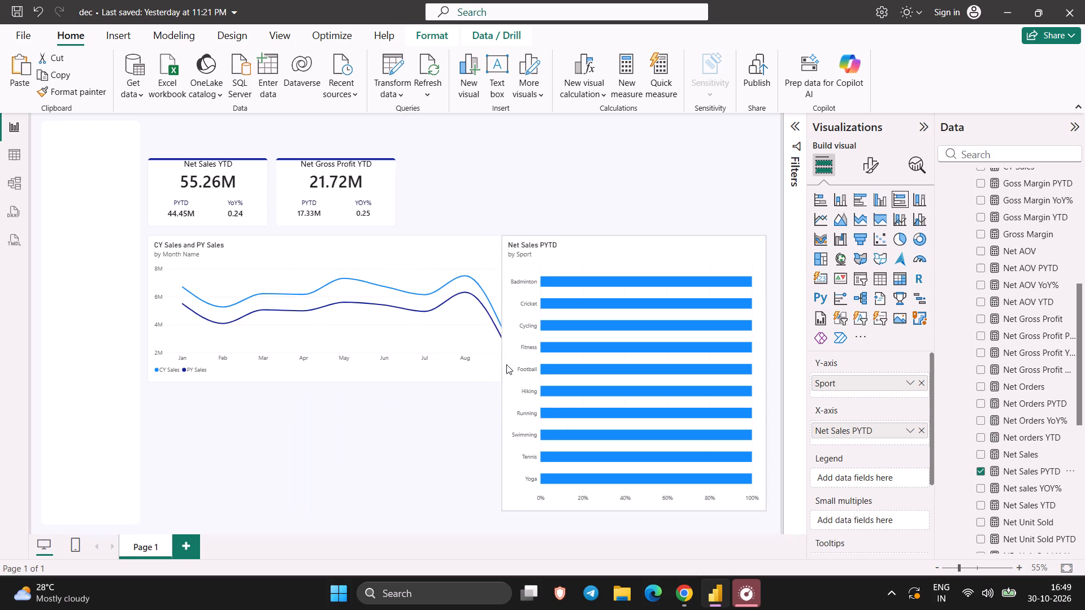
left_click_drag(506, 364, 539, 364)
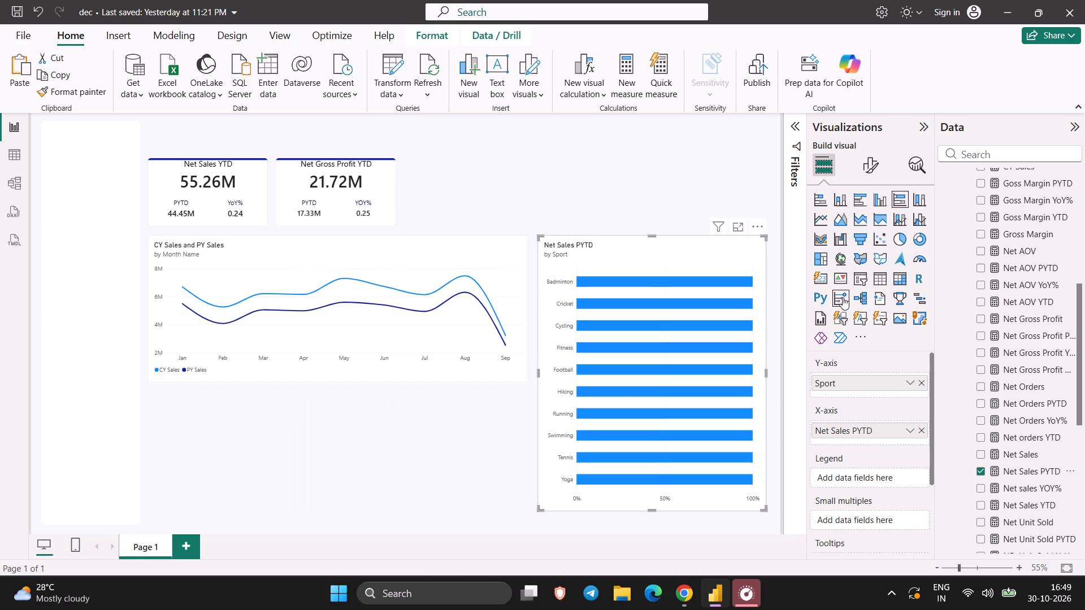
left_click(755, 230)
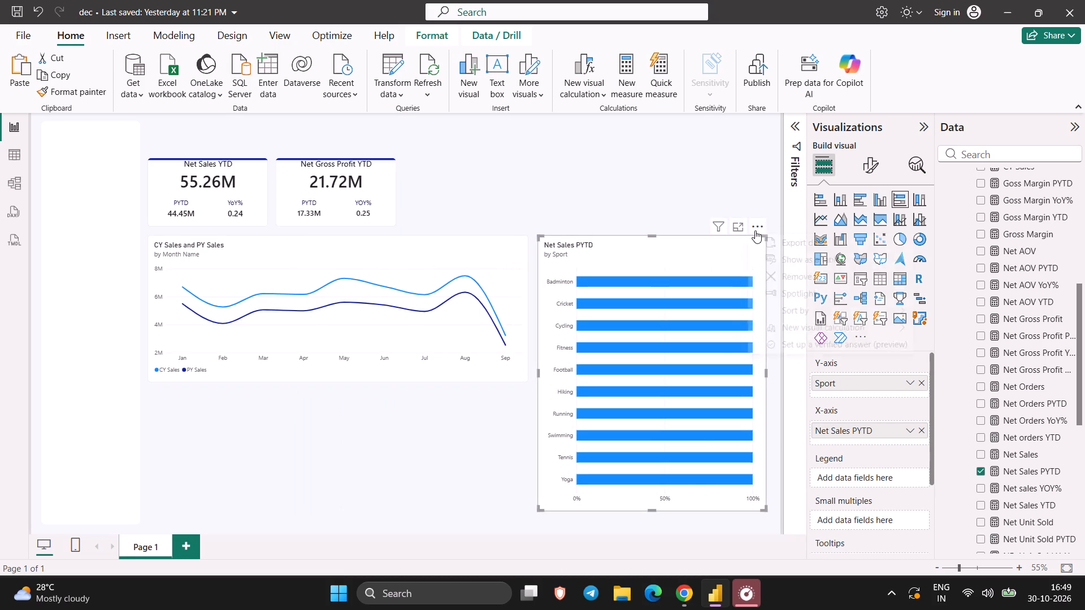
Return to the tutorial in Chrome, rewind it to about 56:47 and examine which measure is added to the Sport chart's X-axis.
left_click(693, 594)
key("Left")
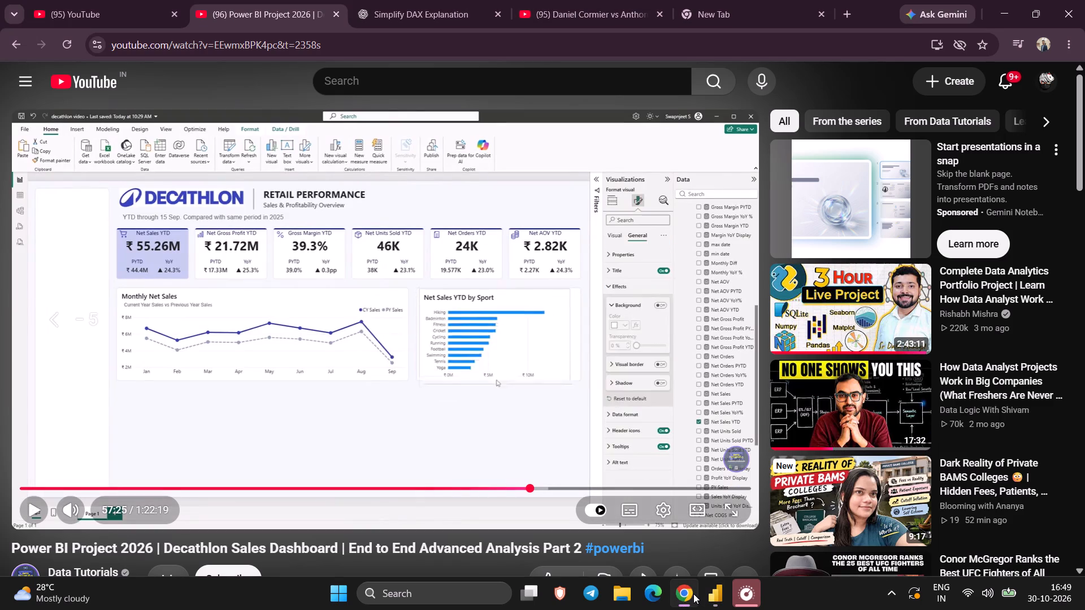
key("Left")
key("Left")
key("Left")
key("Left")
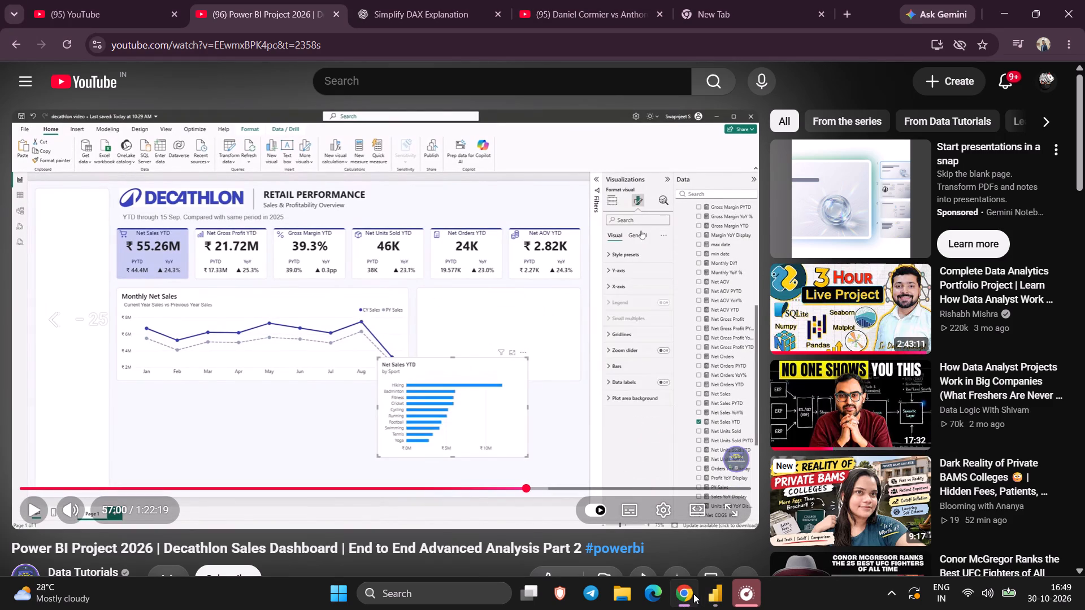
key("Left")
key("Left")
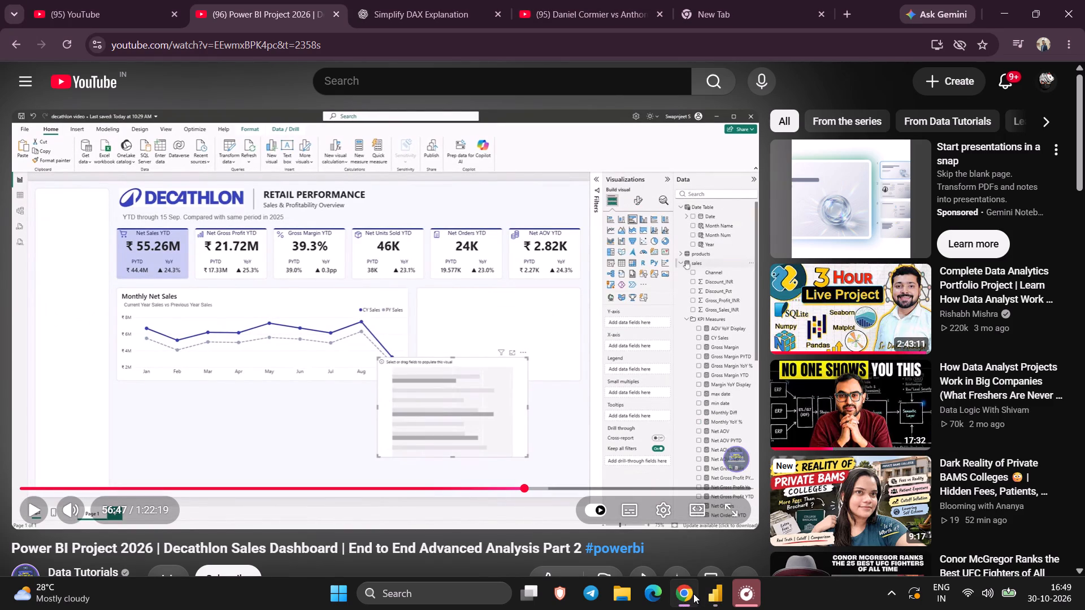
key("space")
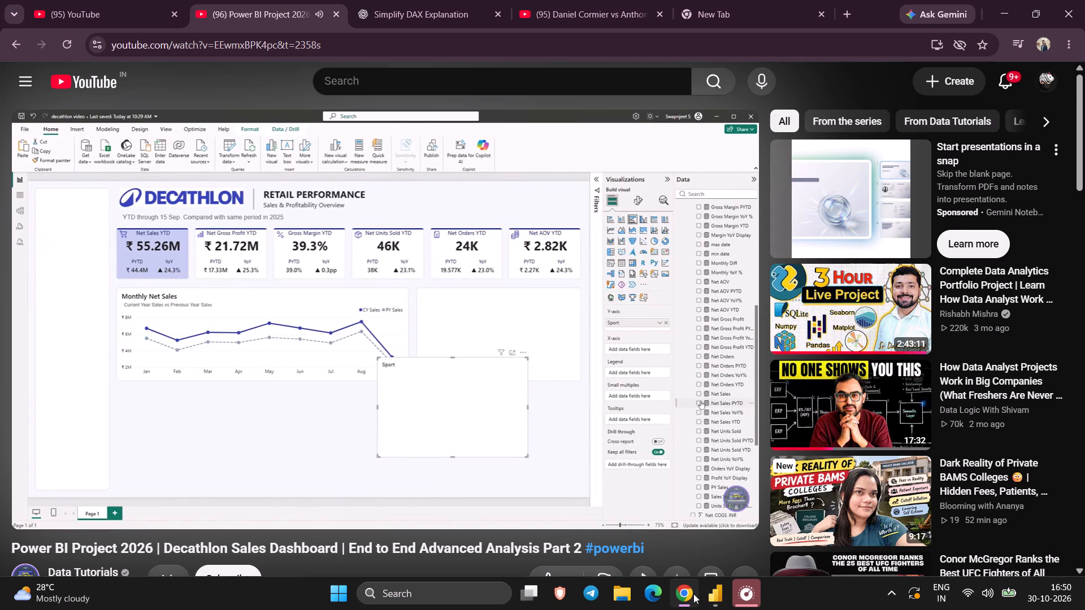
key("space")
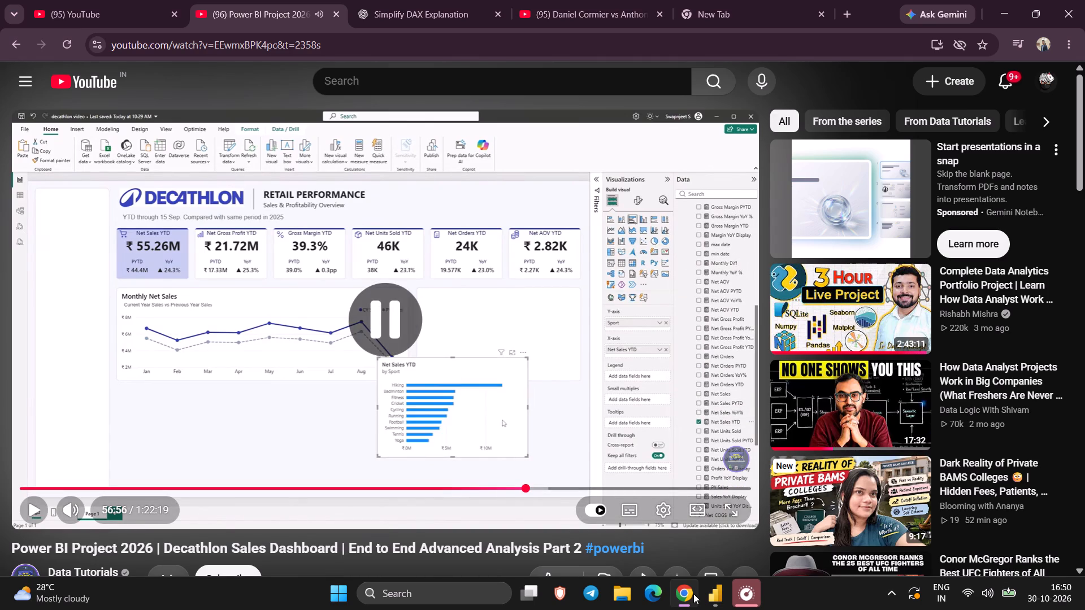
In Power BI, replace Net Sales PYTD with the Net Sales YTD measure on the Sport chart's X-axis.
left_click(715, 591)
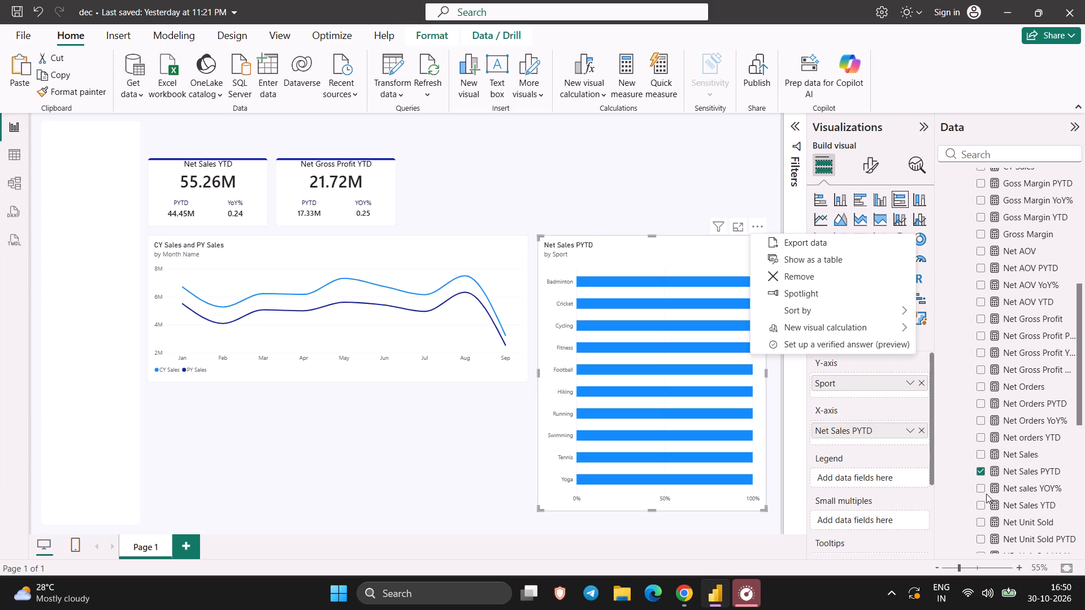
left_click(982, 511)
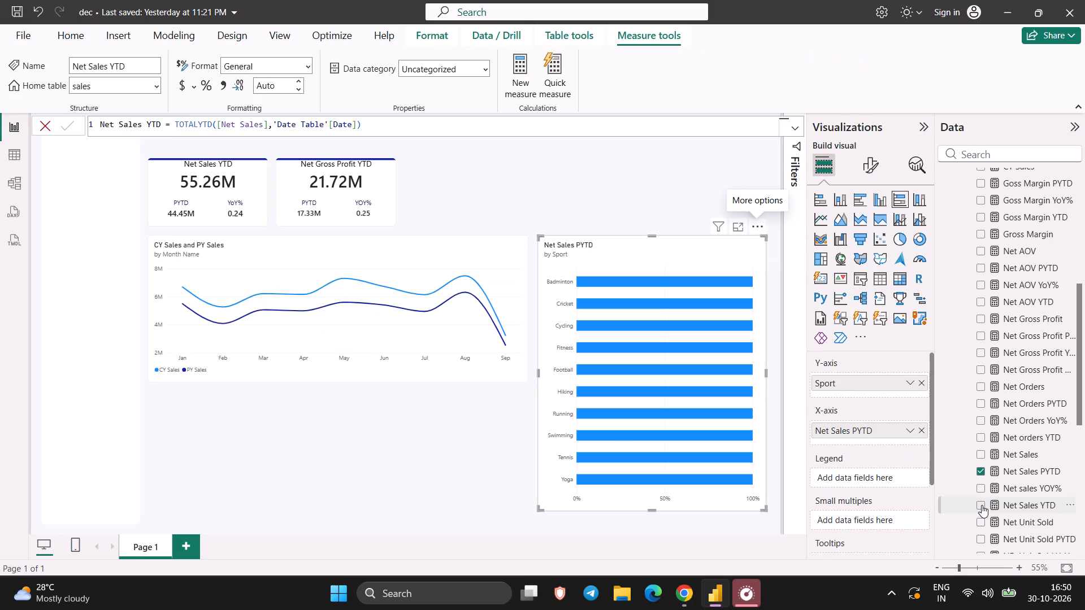
left_click(980, 504)
left_click(980, 472)
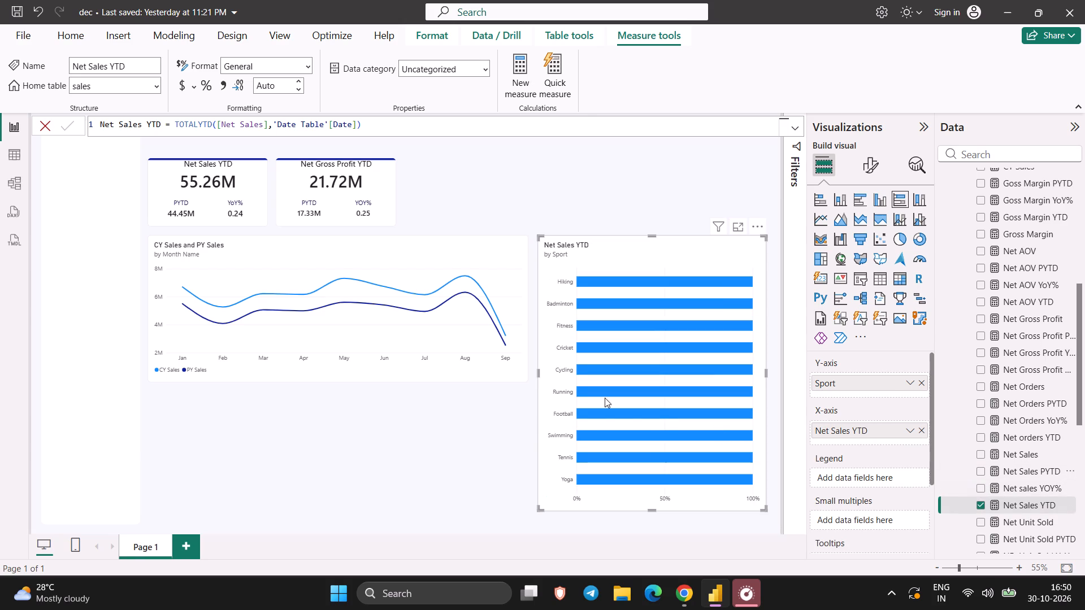
Widen the Net Sales YTD by Sport chart leftward across the line chart to the line chart's left edge.
left_click_drag(538, 374, 336, 370)
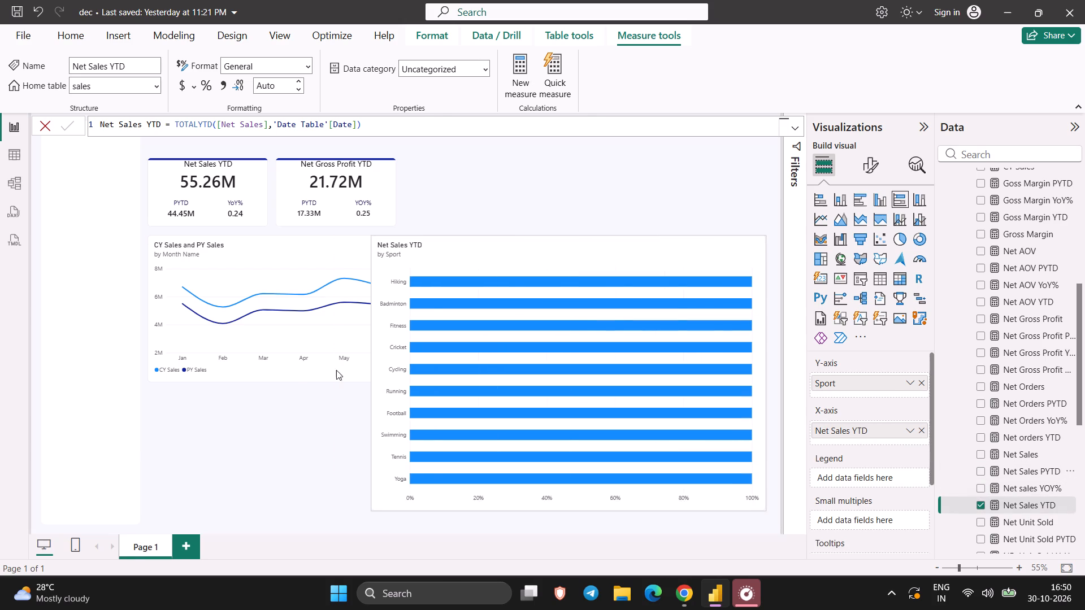
left_click_drag(336, 370, 151, 354)
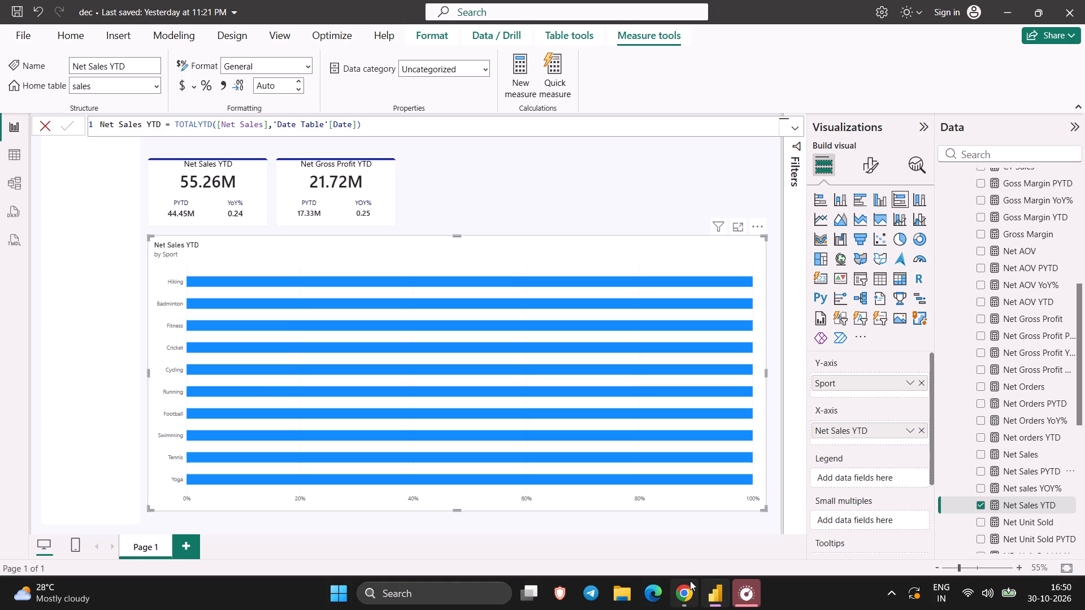
Check the tutorial up to about 57:02, then in Power BI sort the Net Sales YTD chart ascending and by Sport.
left_click(687, 587)
key("space")
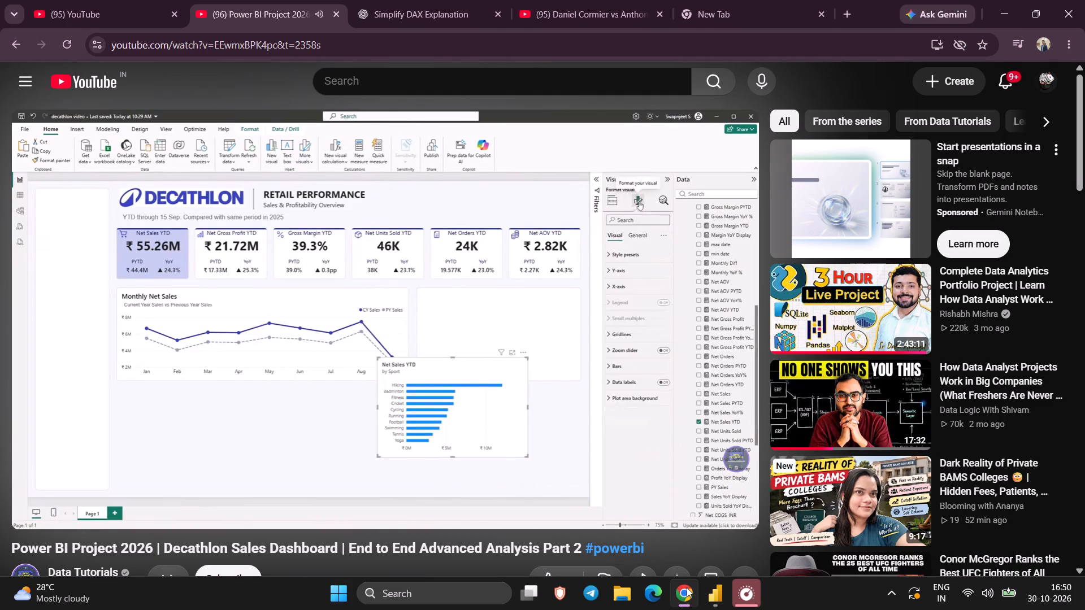
left_click(621, 356)
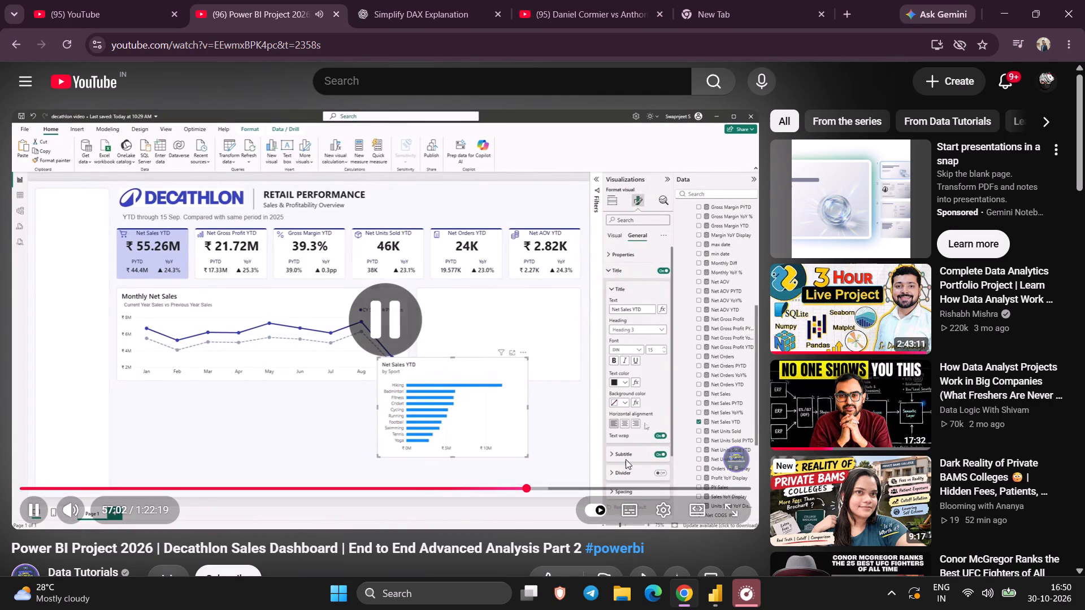
left_click(711, 596)
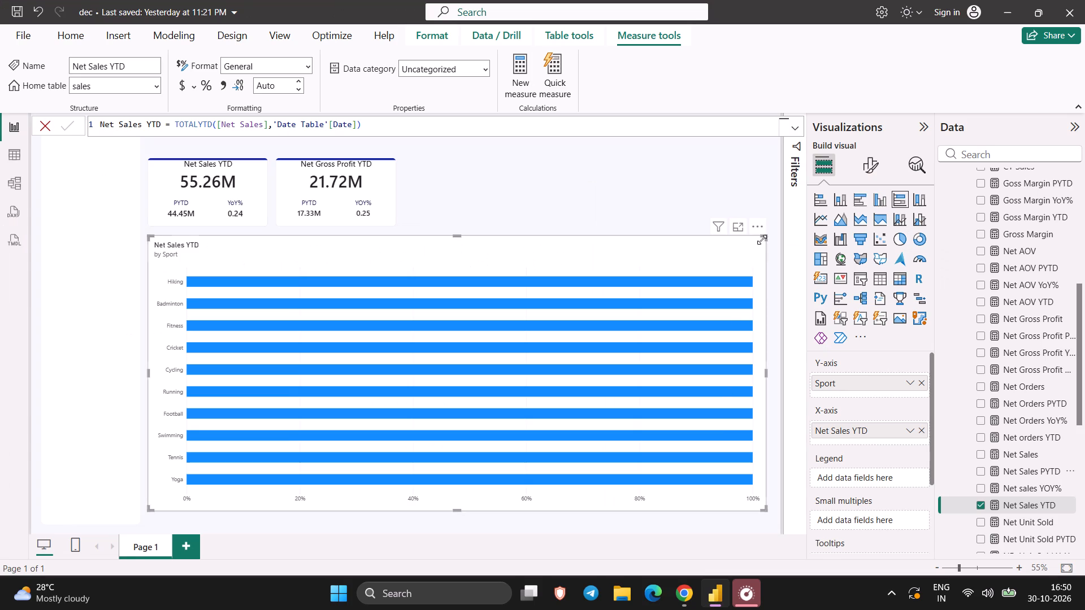
left_click(762, 226)
left_click(805, 312)
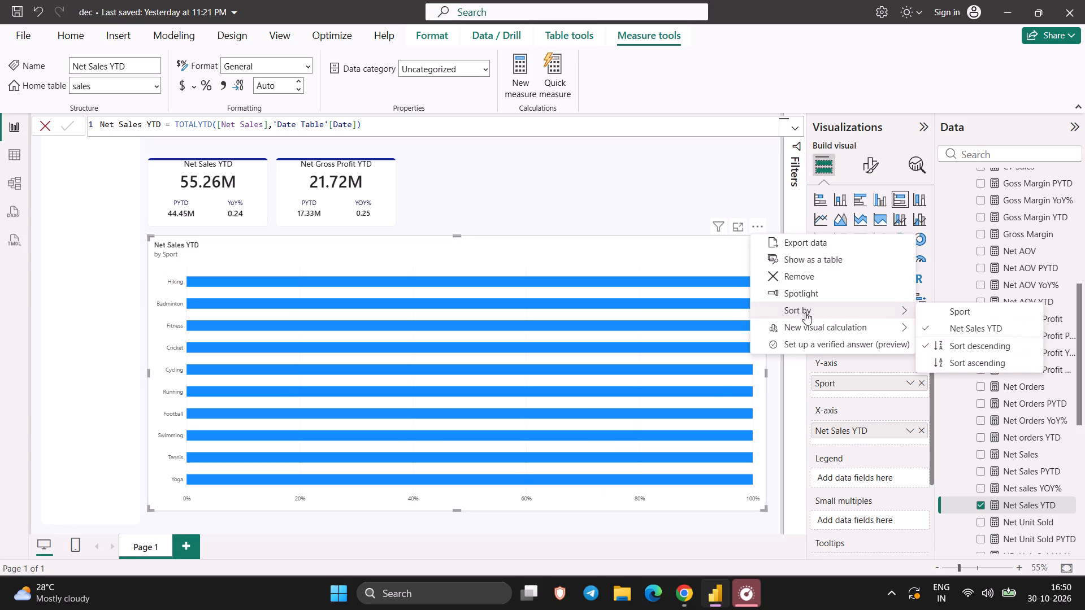
left_click(937, 359)
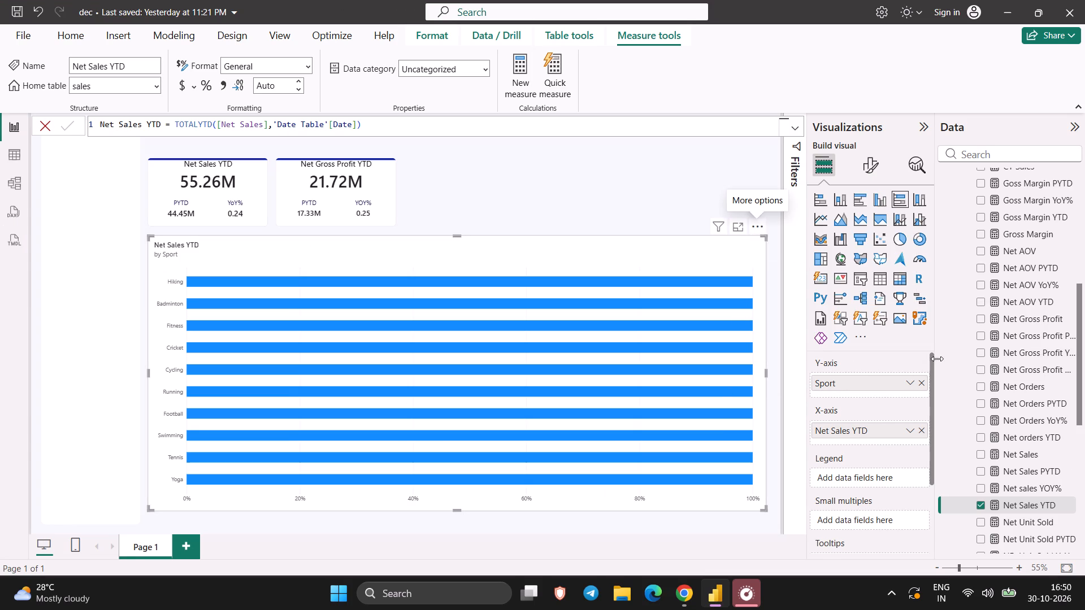
left_click(756, 224)
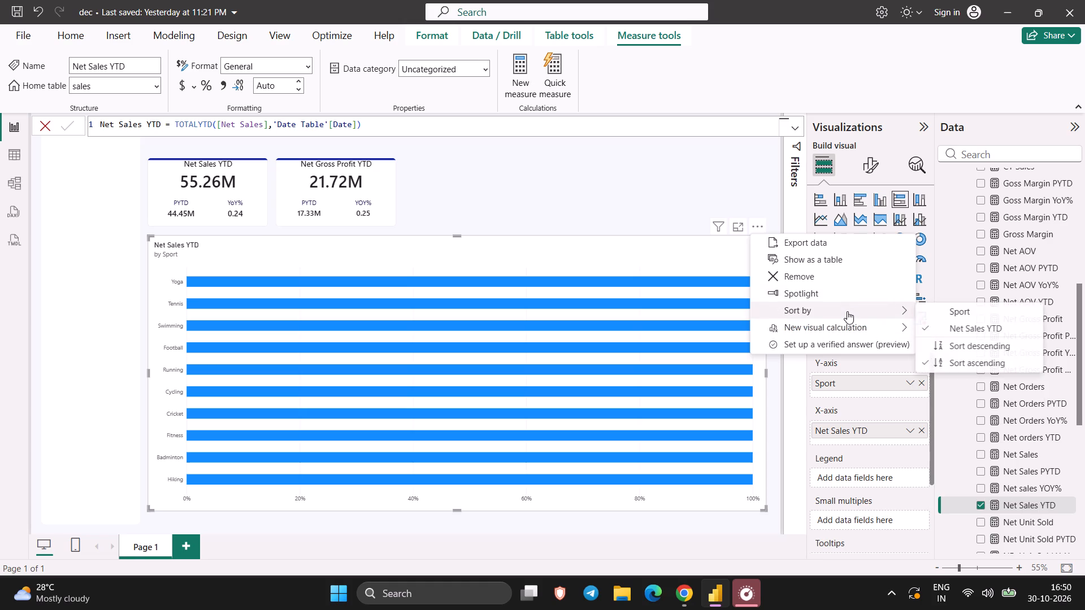
left_click(936, 310)
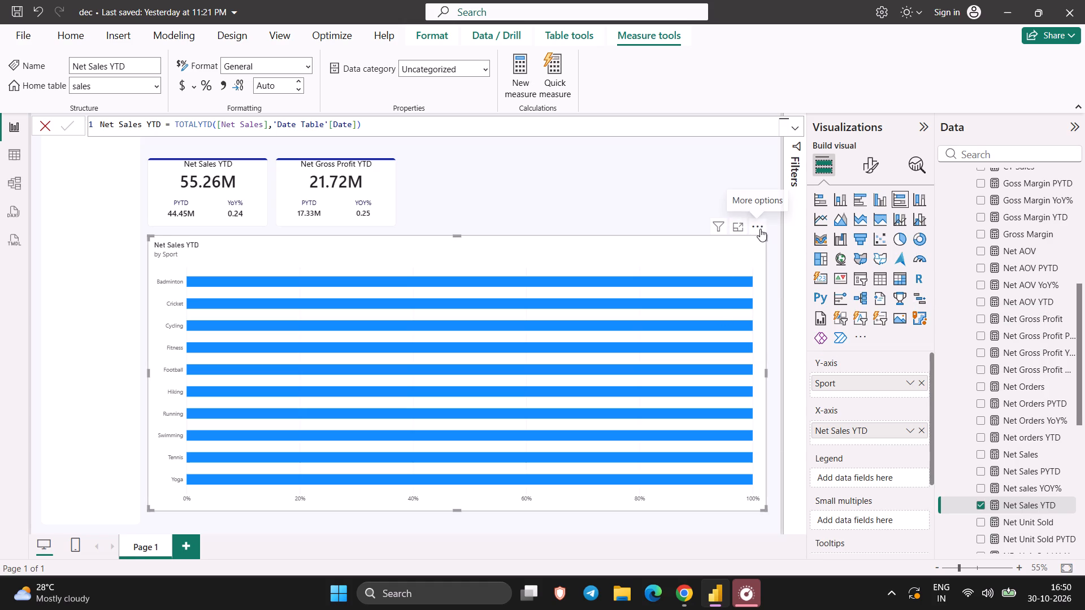
Return to the tutorial in Chrome and rewind it to about 55:53 to review how the Sport bar chart is built from the start.
left_click(694, 597)
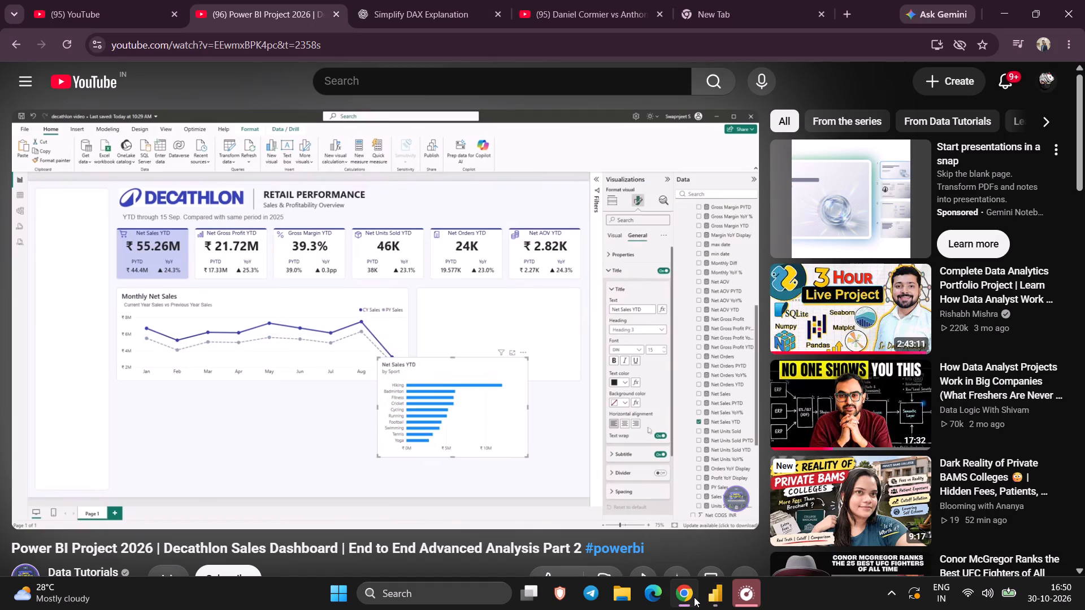
key("Left")
key("Left")
key("Left")
key("Left")
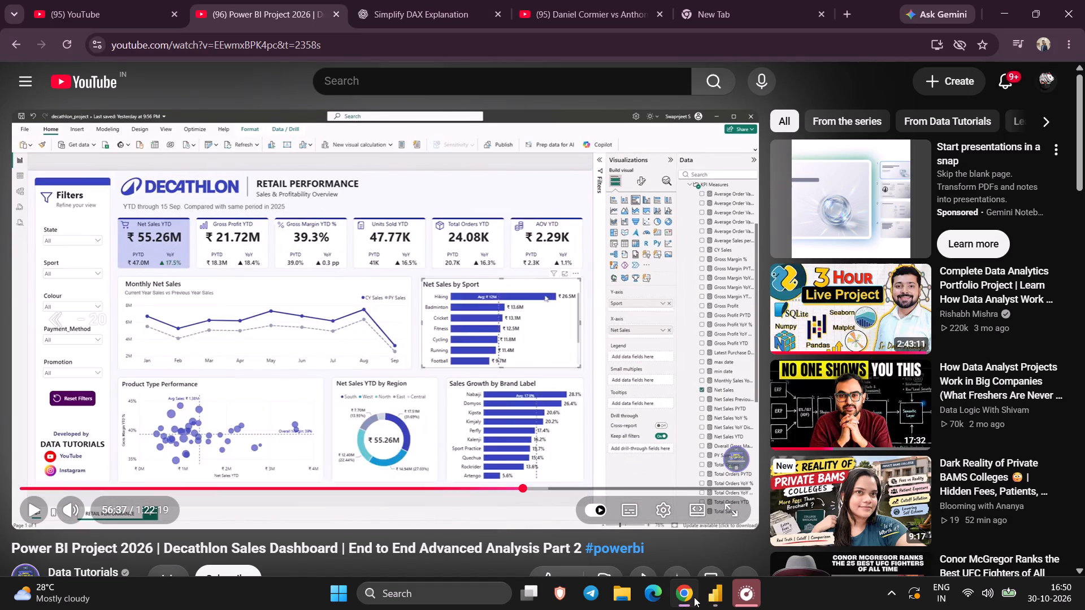
key("Left")
key("Left")
key("Left")
key("Left")
key("Left")
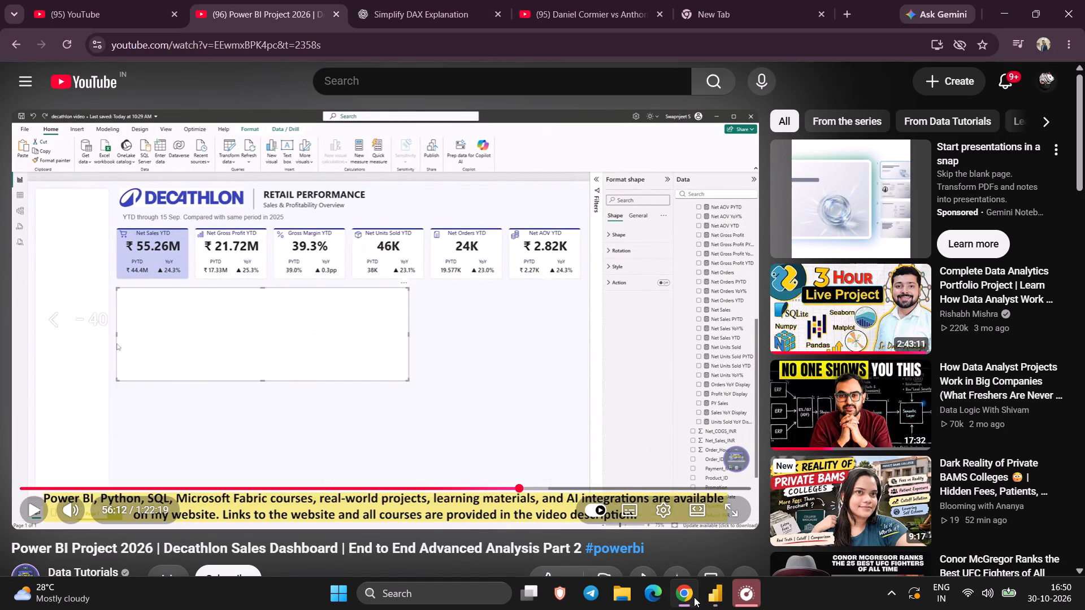
key("Left")
key("Left")
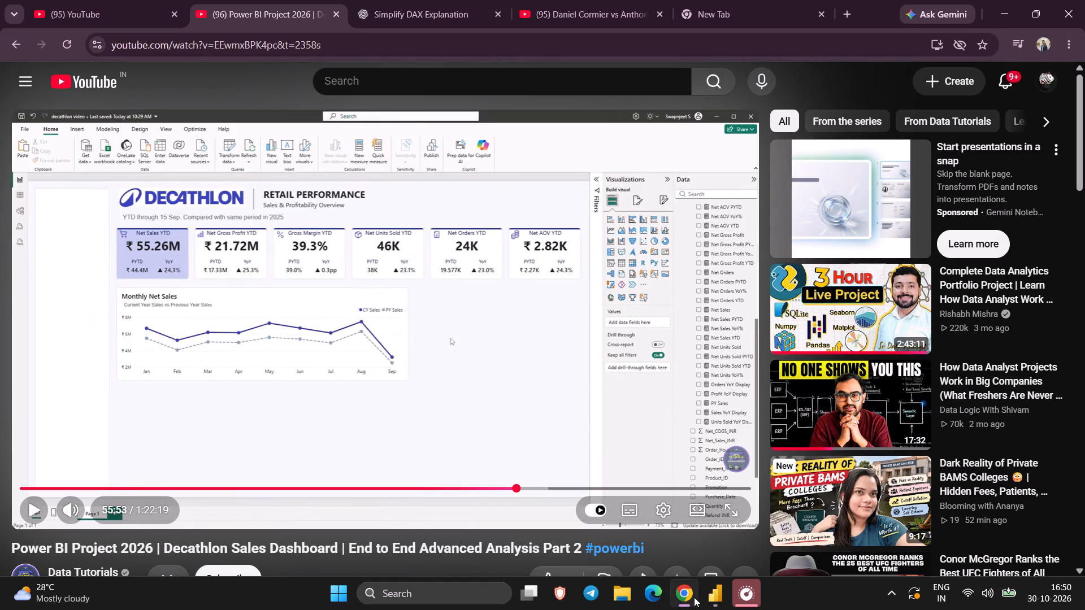
key("space")
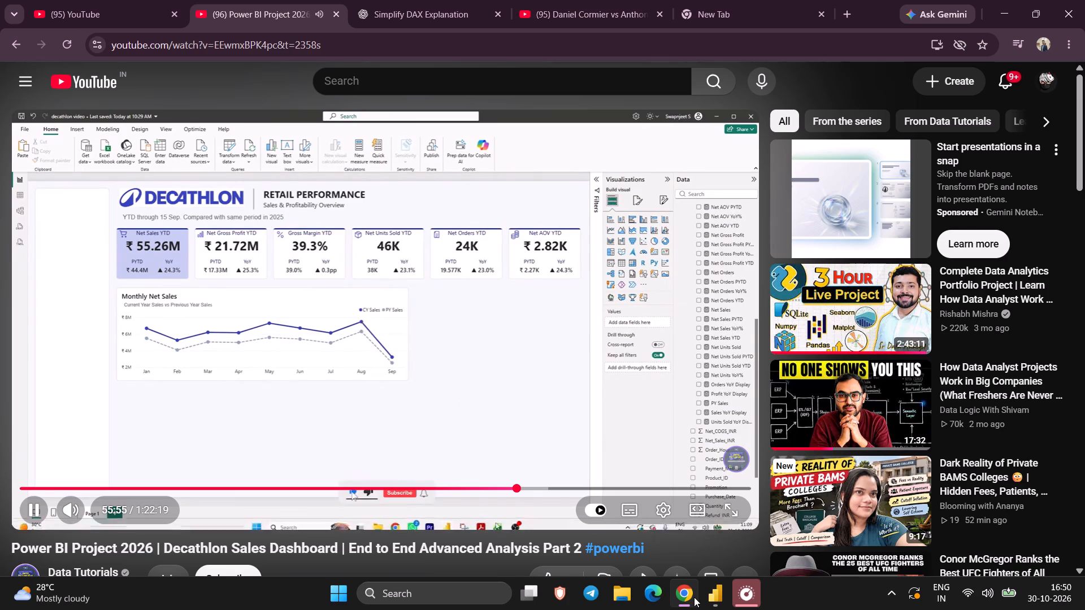
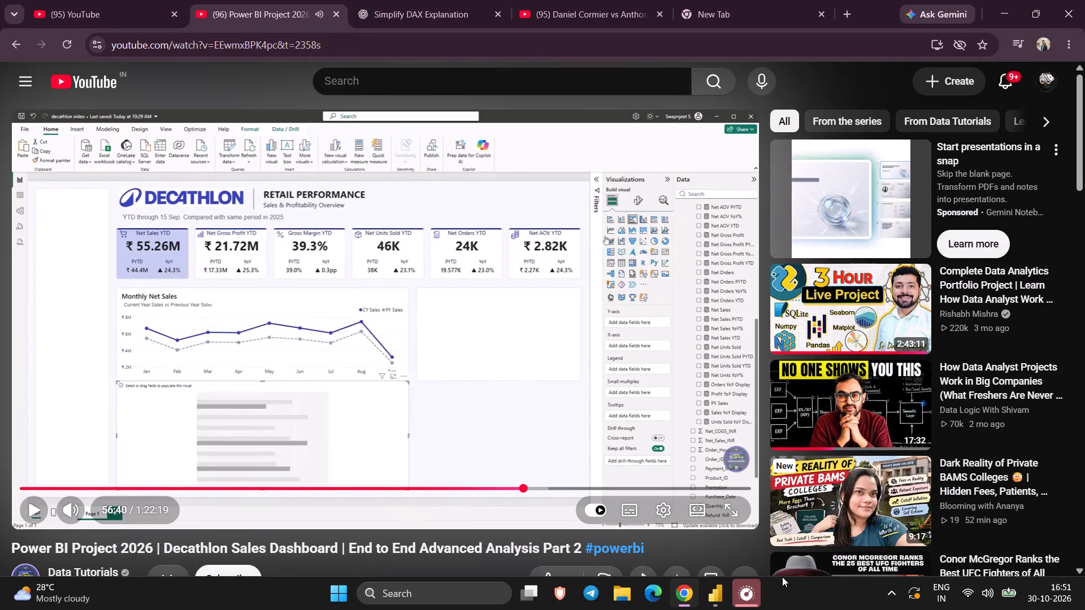
Switch to Power BI and convert the Net Sales YTD by Sport visual to a clustered bar chart, trying the stacked variants too.
left_click(720, 593)
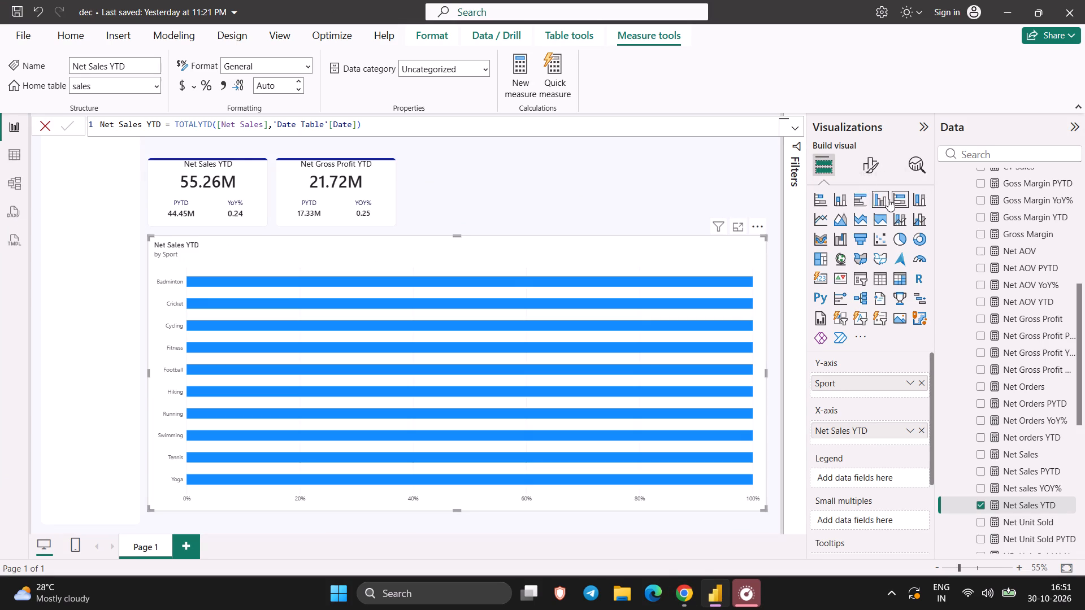
left_click(860, 197)
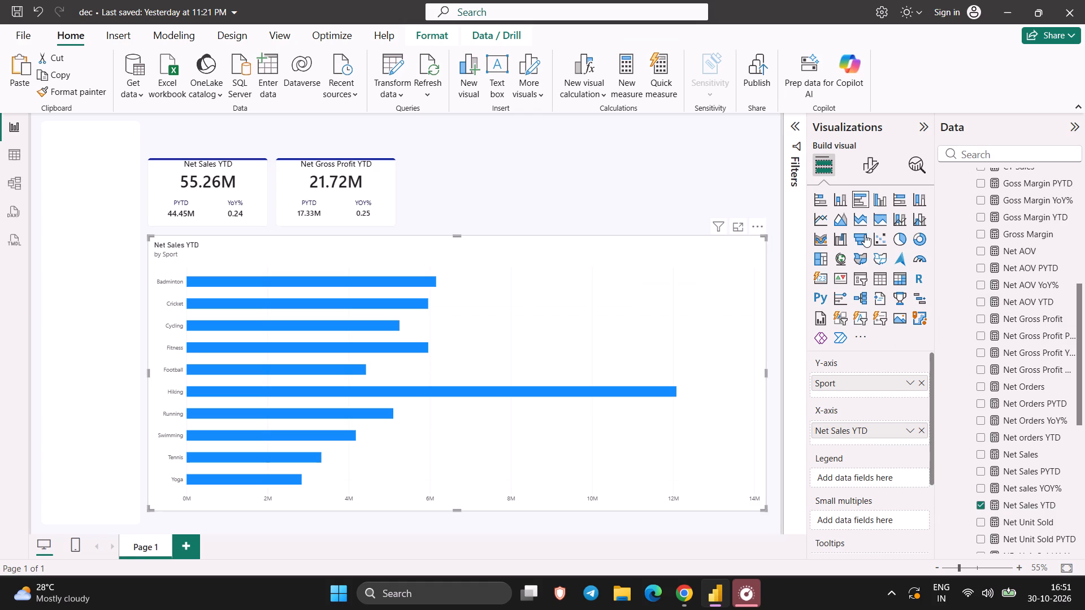
left_click(824, 202)
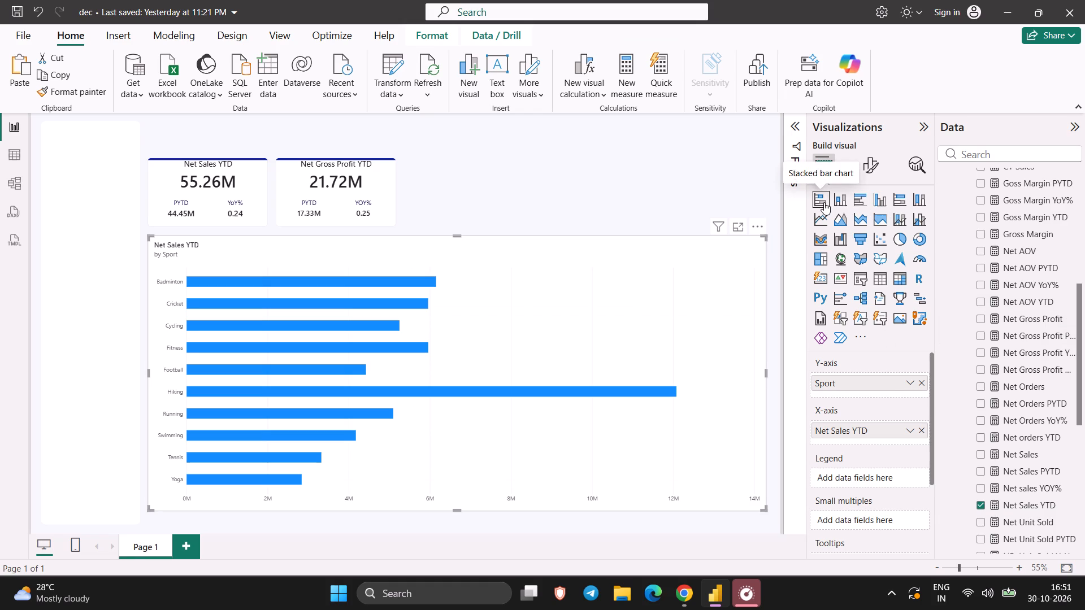
left_click(857, 199)
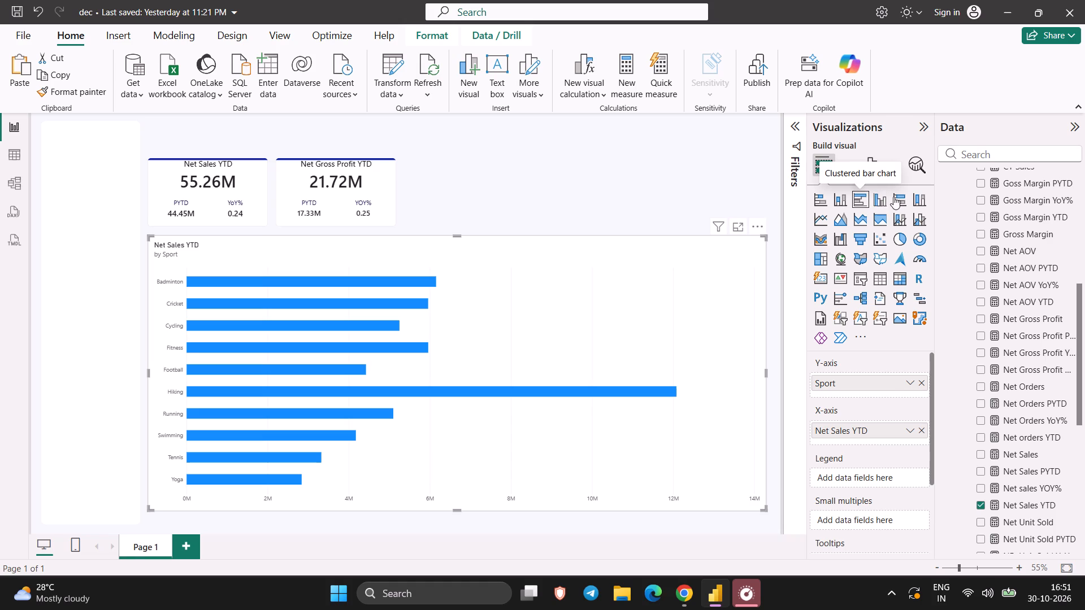
left_click(899, 197)
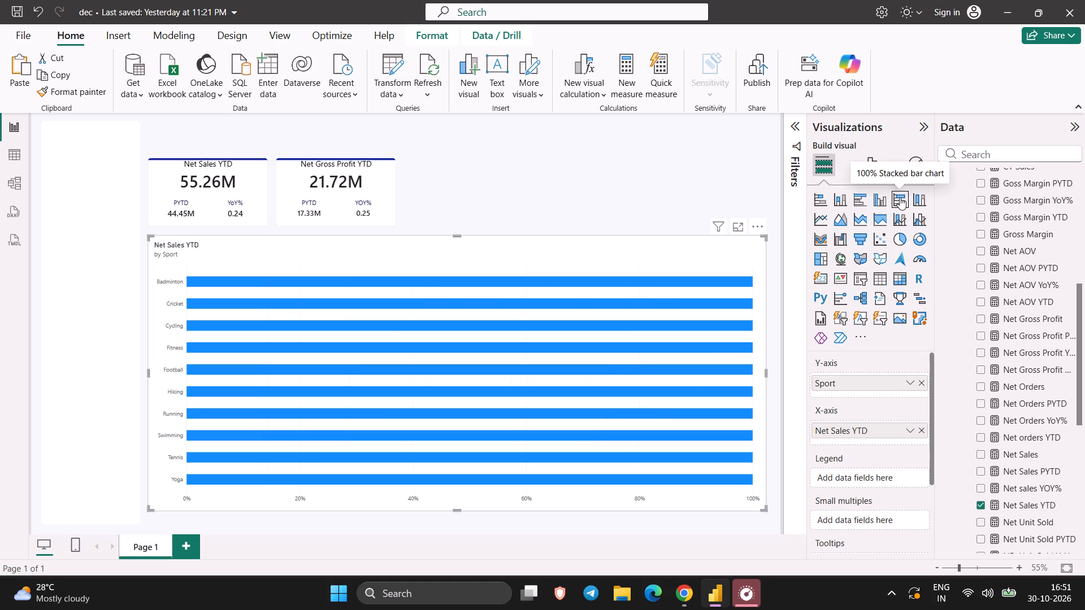
left_click(853, 203)
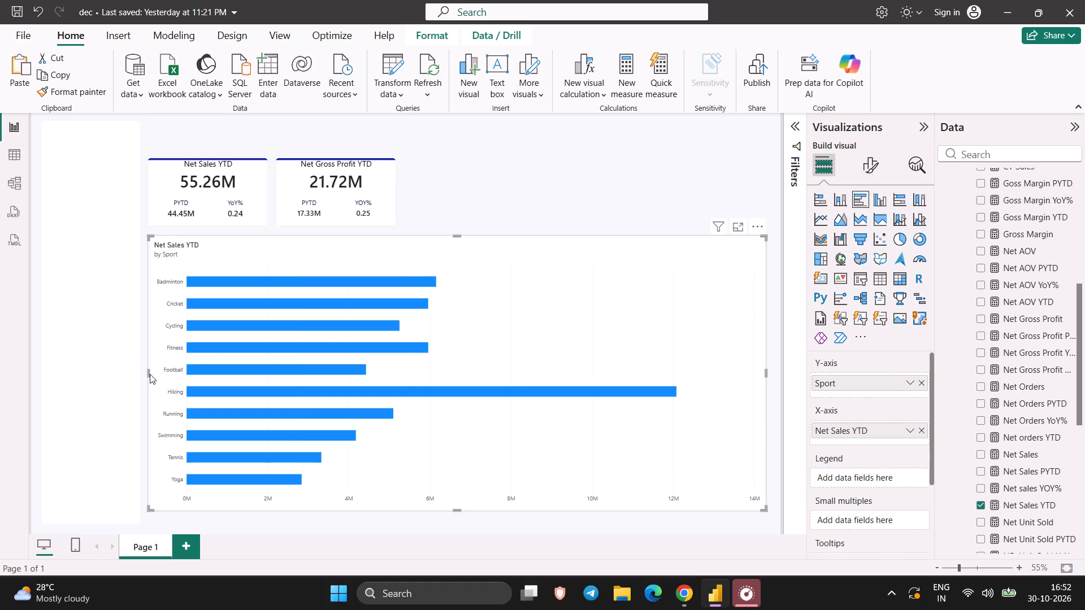
Shrink the Sport bar chart to sit beside the monthly line chart, with its bottom edge level with the line chart's.
left_click_drag(148, 373, 526, 370)
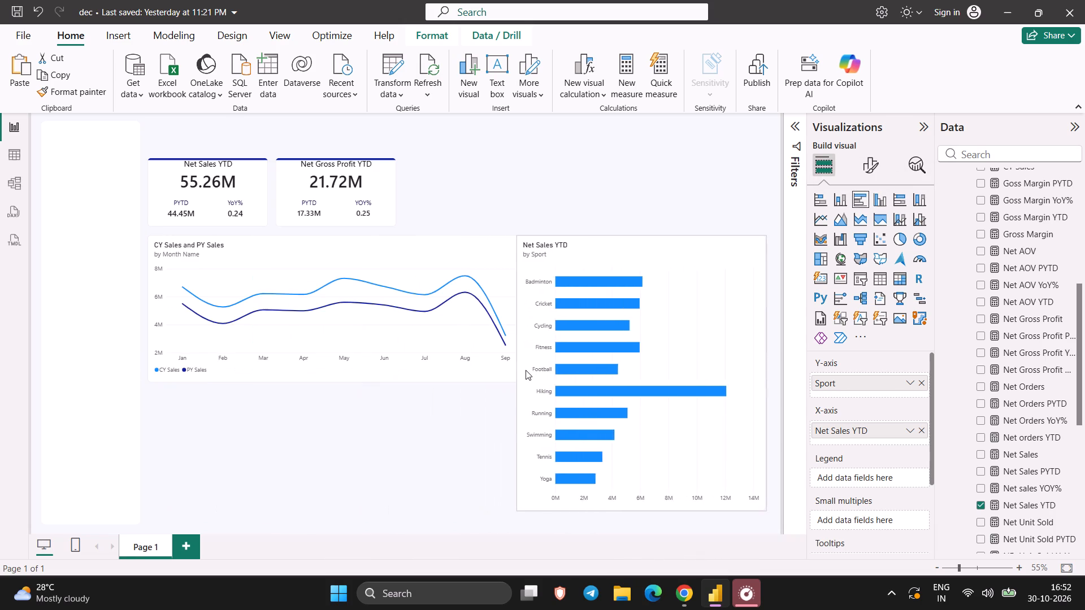
left_click_drag(526, 370, 537, 369)
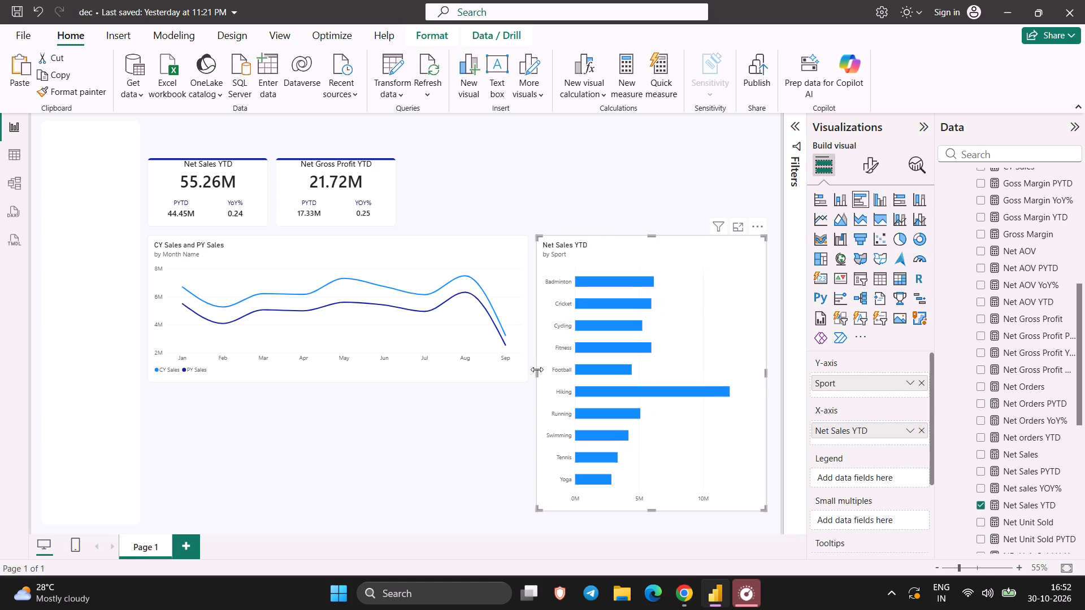
left_click_drag(651, 509, 642, 389)
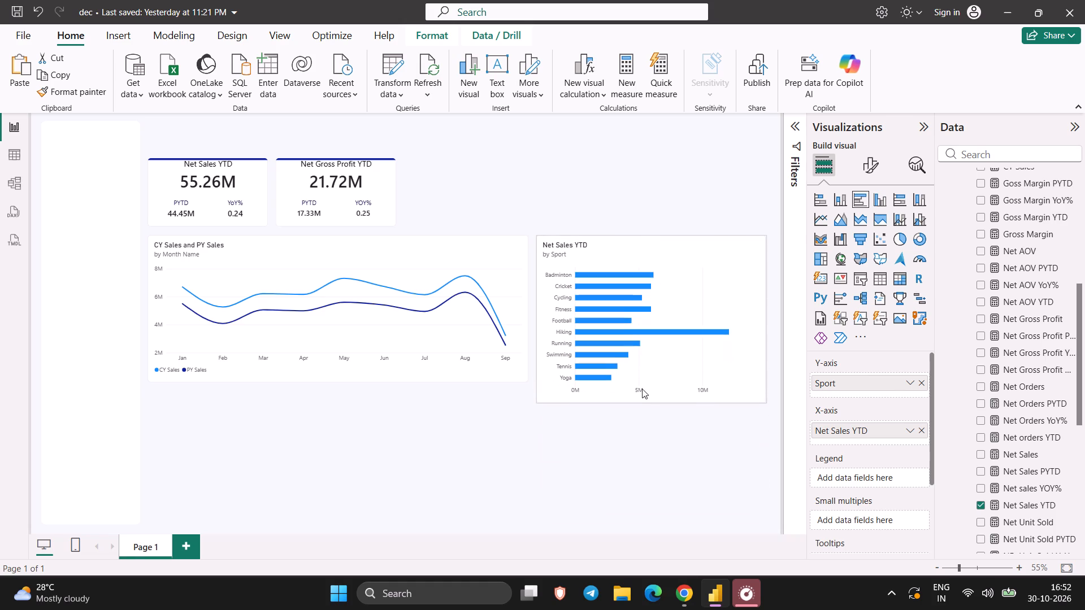
left_click_drag(642, 389, 641, 382)
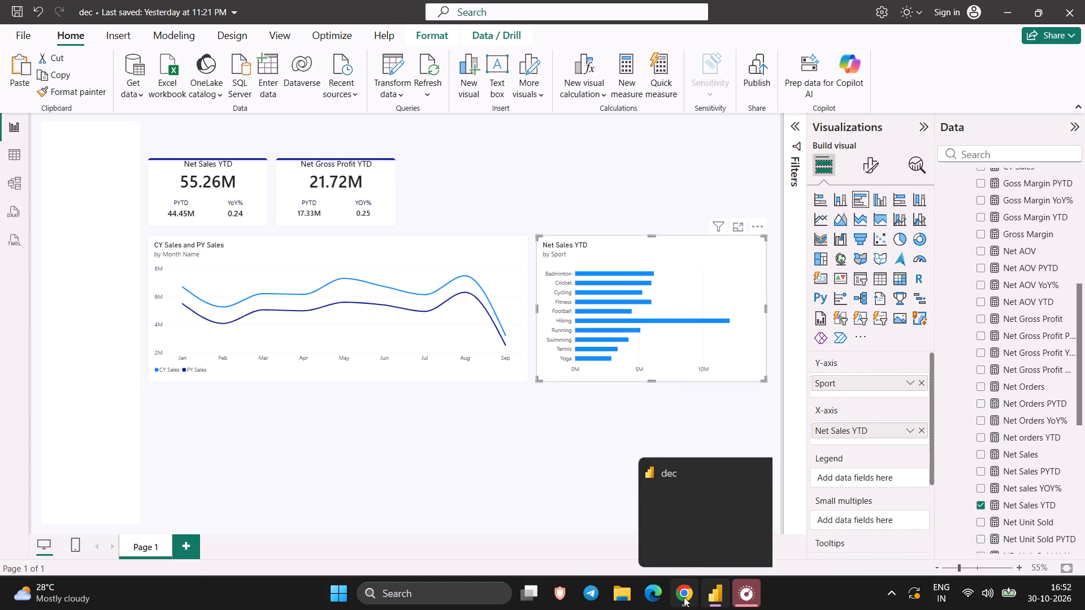
Switch to the tutorial in Chrome and skip forward to about 59:36 to review the Sport chart formatting and the remaining dashboard visuals.
left_click(684, 597)
key("space")
key("Right")
key("Right")
key("Right")
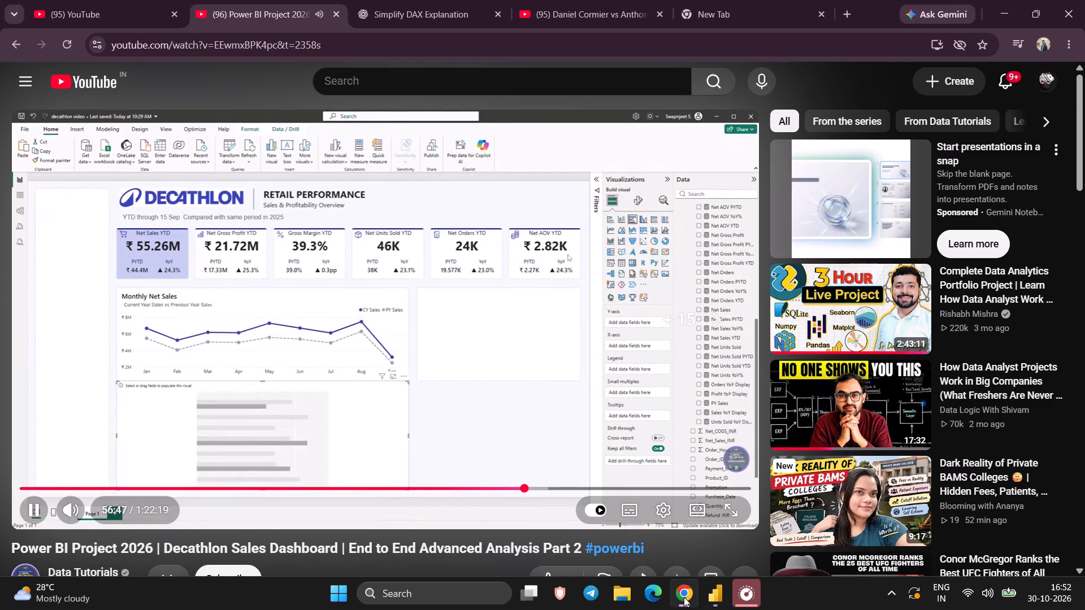
key("Right")
key("Right")
key("Right")
key("Right")
key("Right")
key("Right")
key("Right")
key("Right")
key("Right")
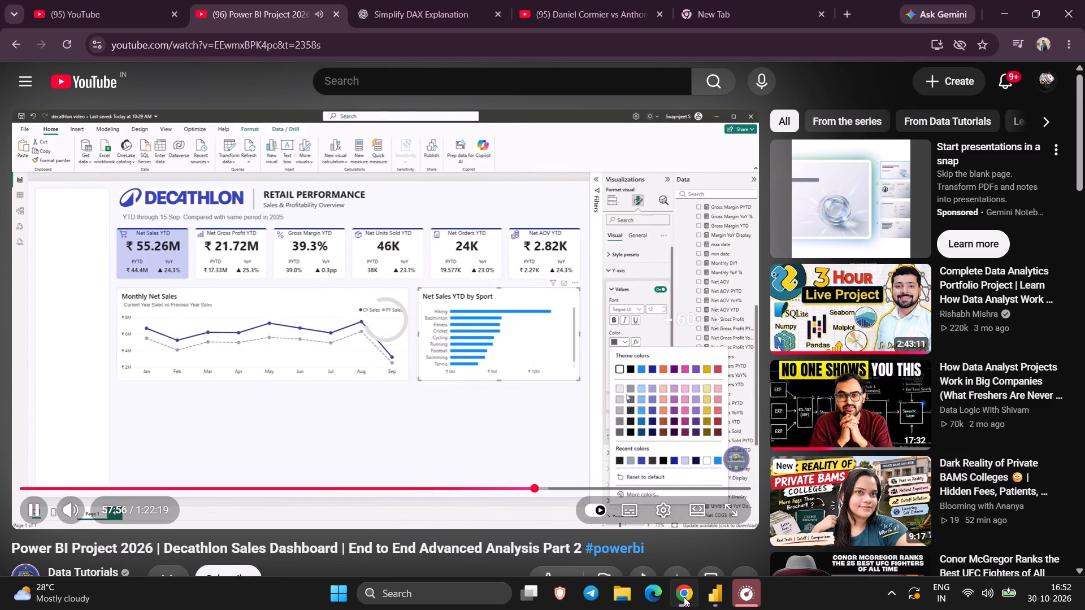
key("Right")
key("Right")
key("Right")
key("Right")
key("Right")
key("Right")
key("Right")
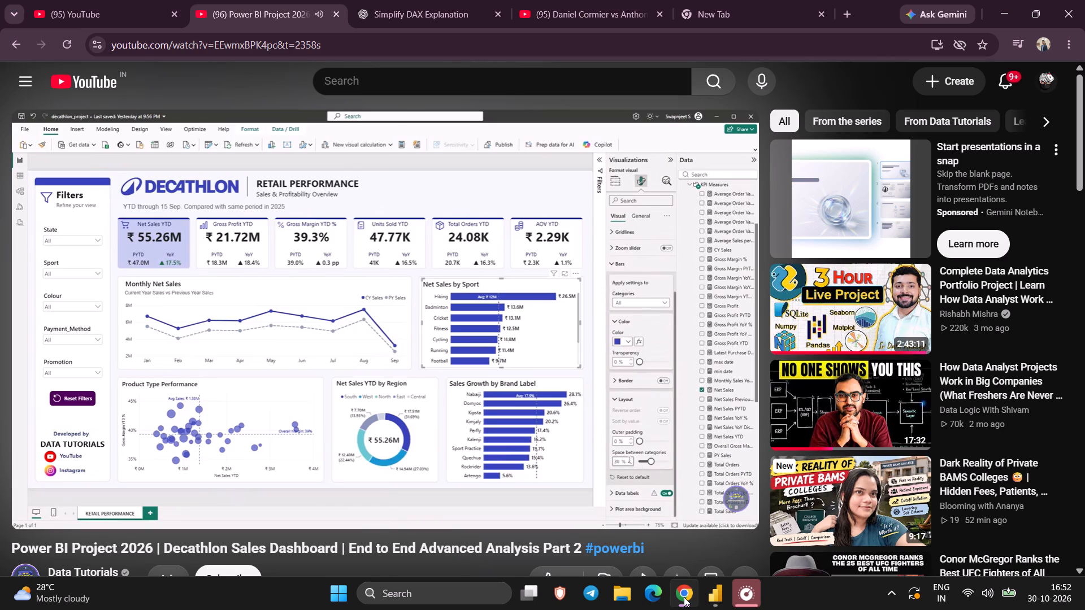
key("Right")
key("Right")
key("Right")
key("Right")
key("Right")
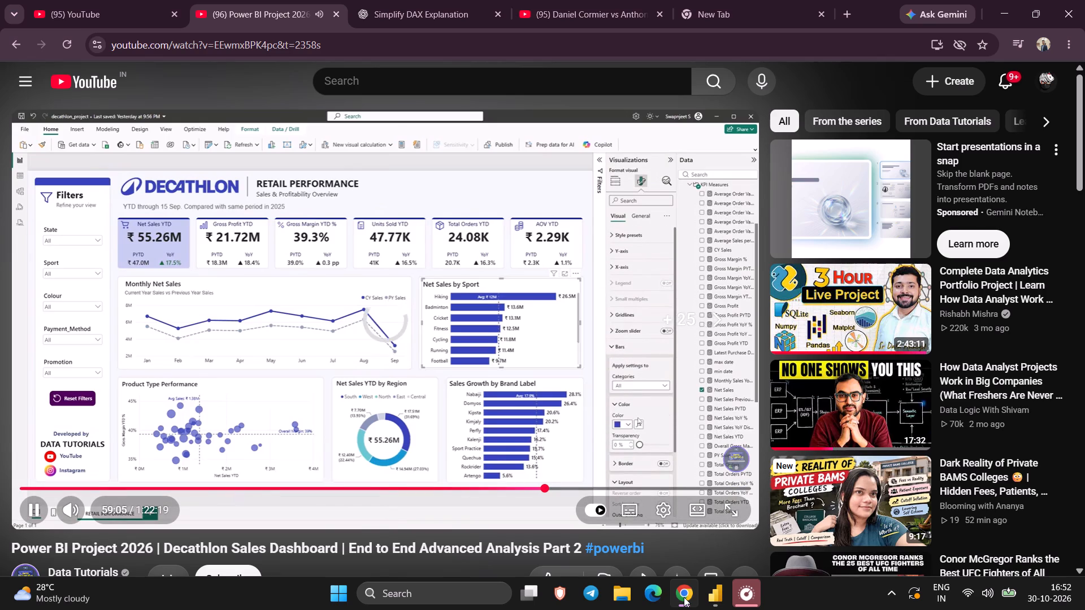
key("Right")
key("Right")
key("Right")
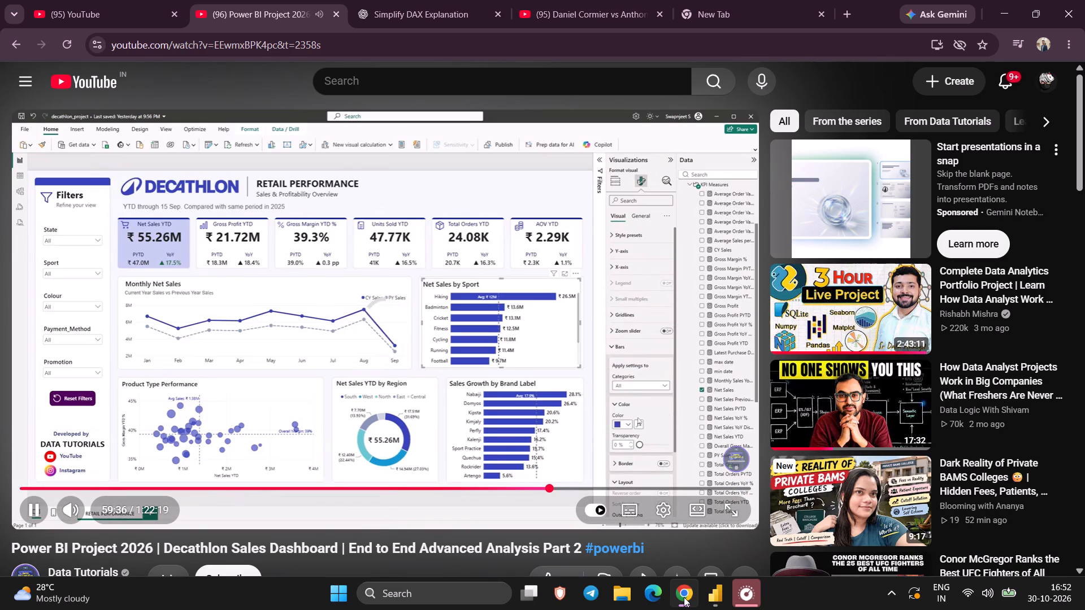
key("space")
key("space")
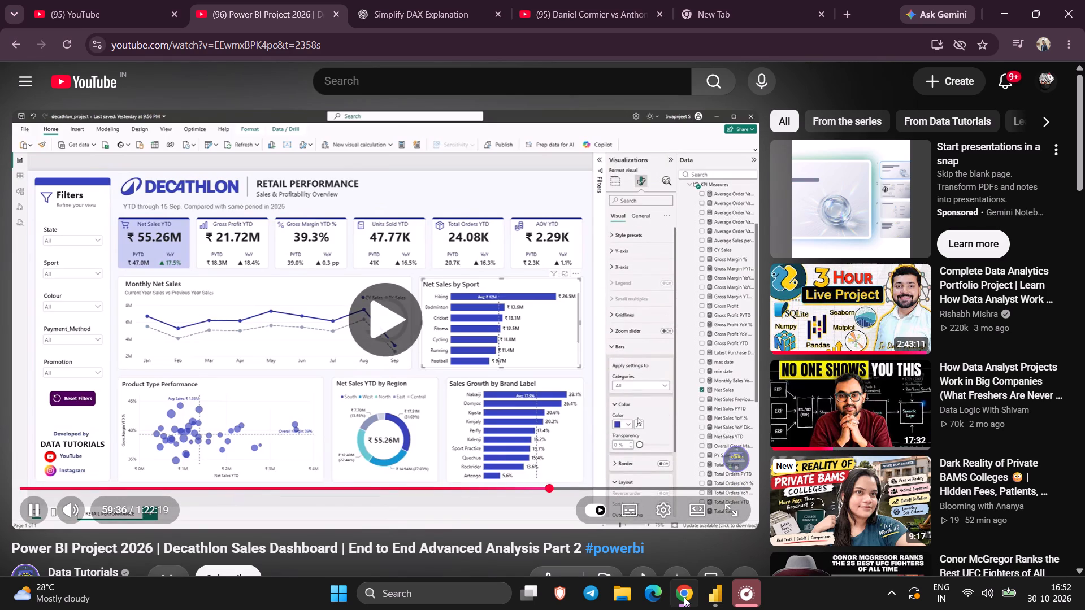
left_click(638, 409)
Return to Power BI and add an empty scatter chart below the CY Sales and PY Sales line chart.
left_click(714, 598)
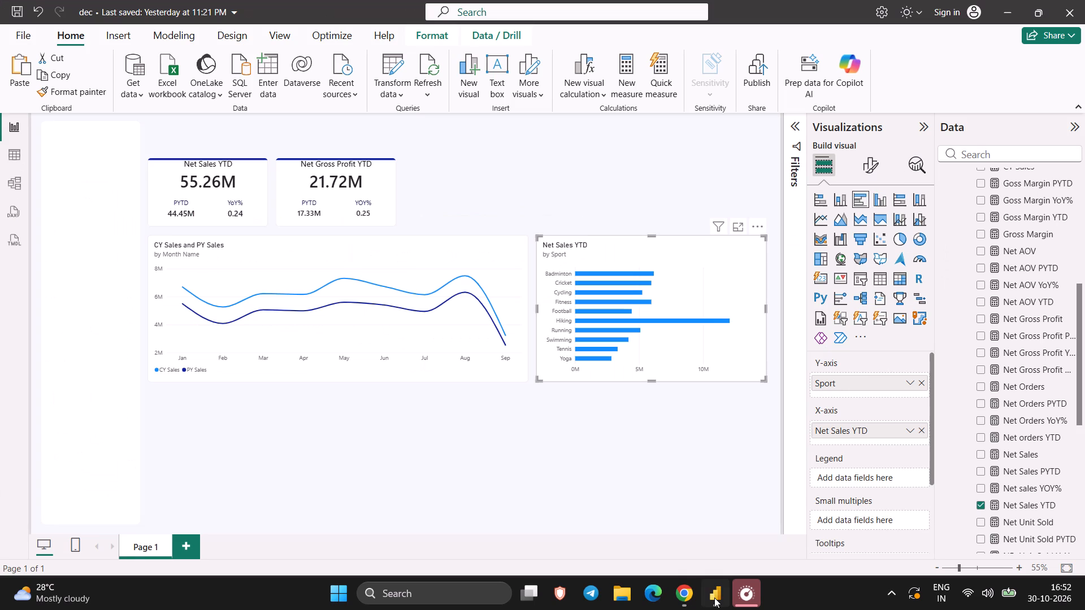
left_click(603, 503)
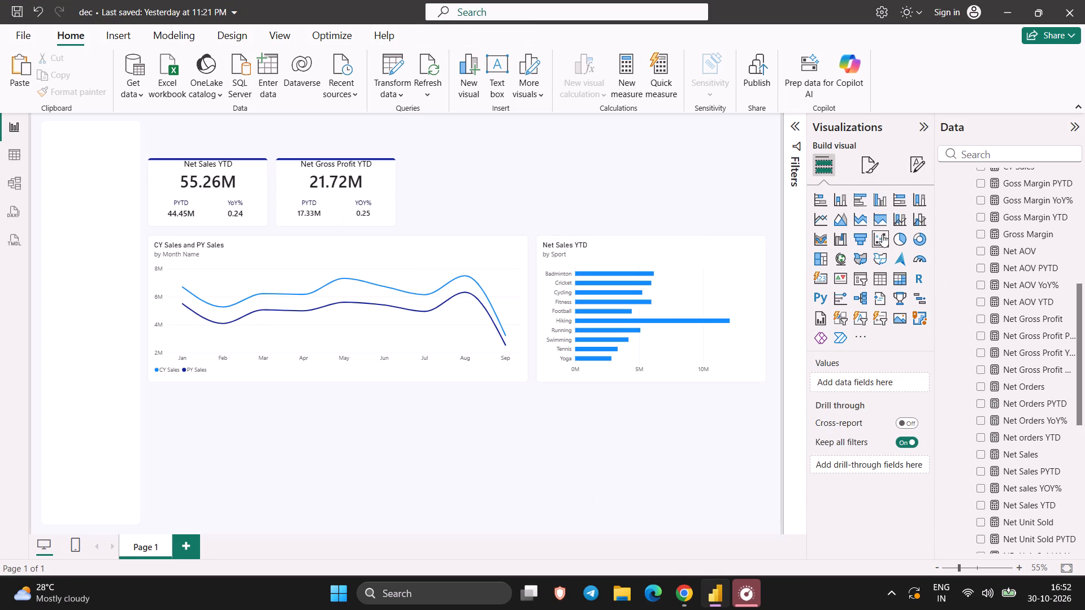
left_click(882, 236)
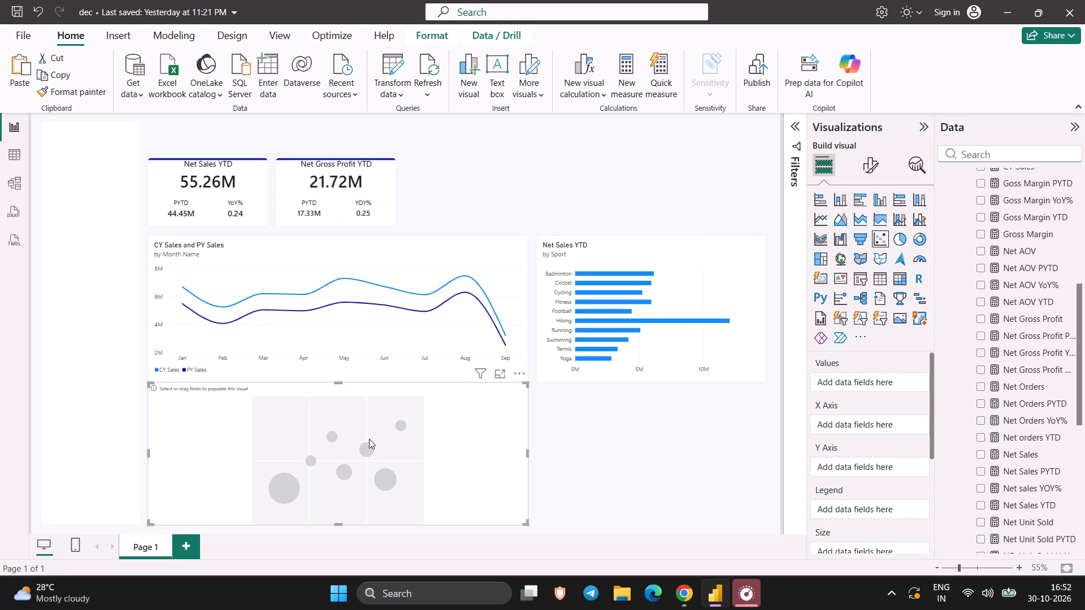
scroll(603, 432, "down", 2)
left_click(377, 442)
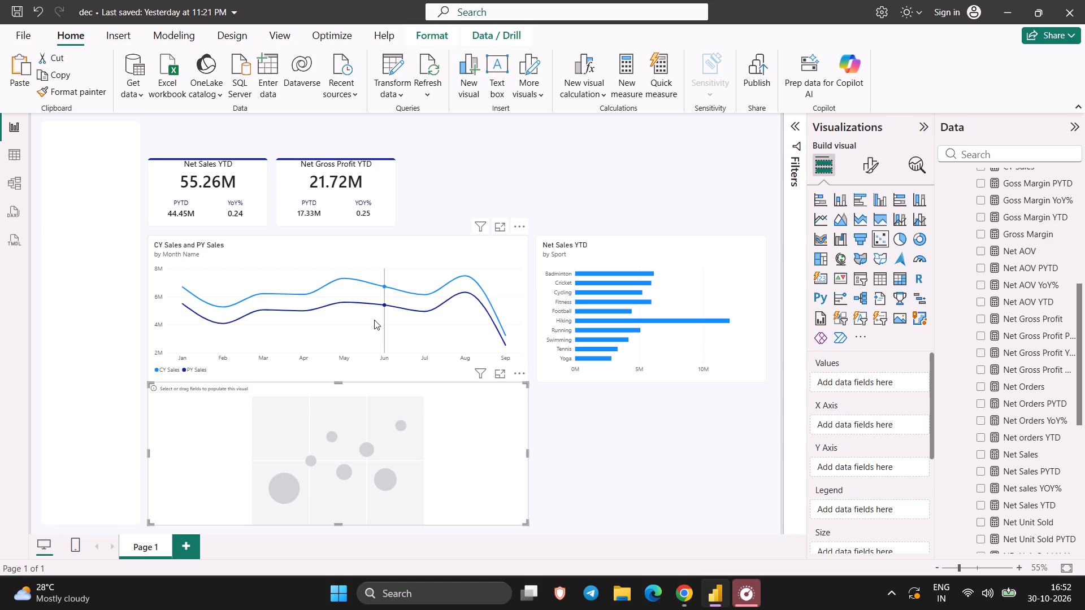
Shorten the line chart and the Sport bar chart to matching heights above the scatter chart, and nudge the Sport chart slightly right.
left_click(375, 295)
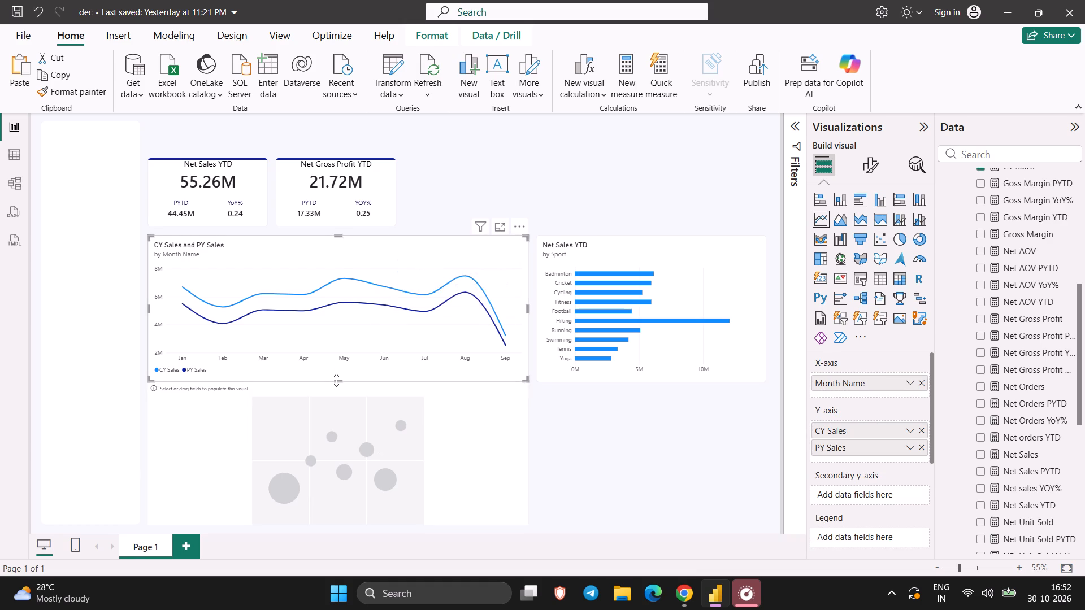
left_click_drag(336, 380, 340, 371)
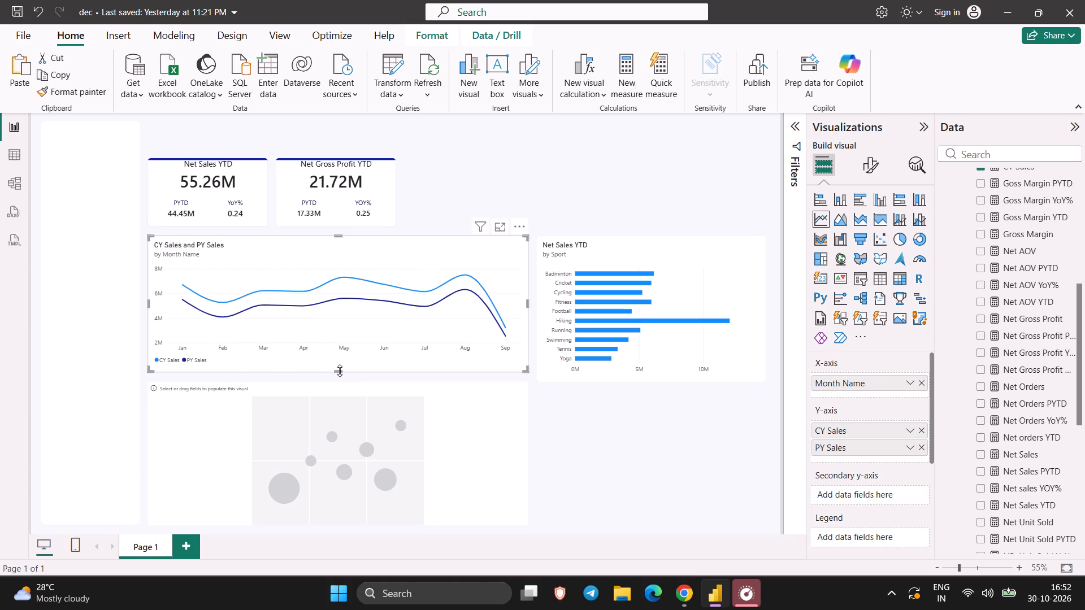
left_click(665, 350)
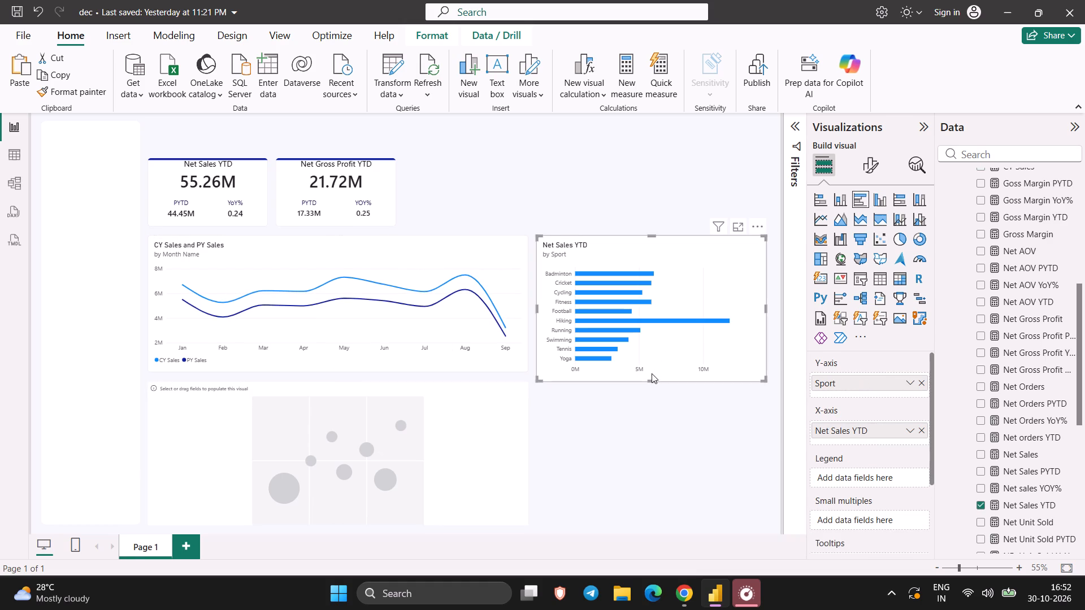
left_click_drag(652, 379, 652, 367)
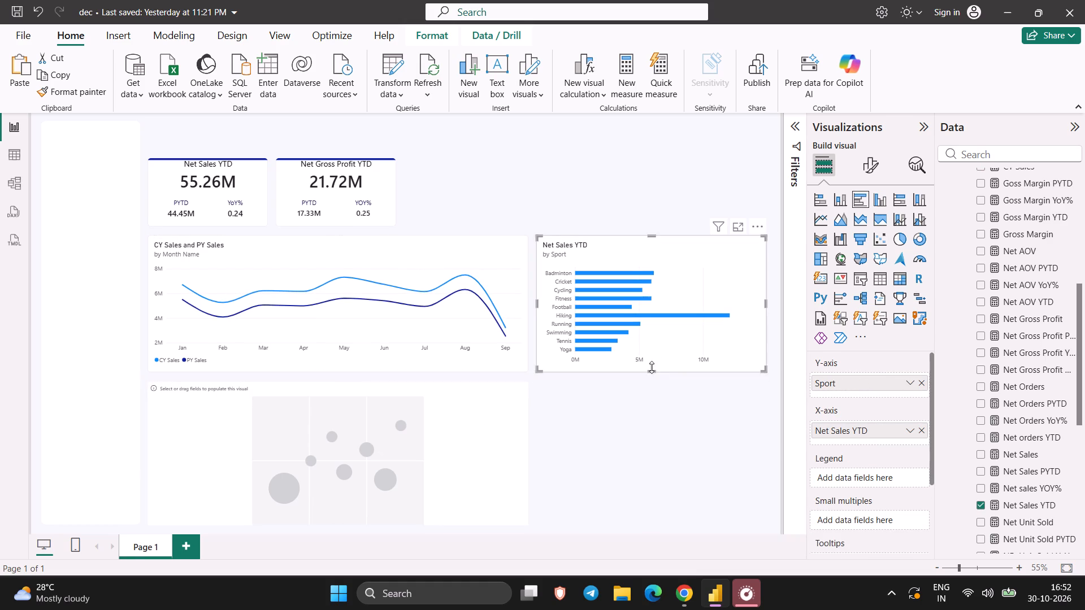
left_click(646, 323)
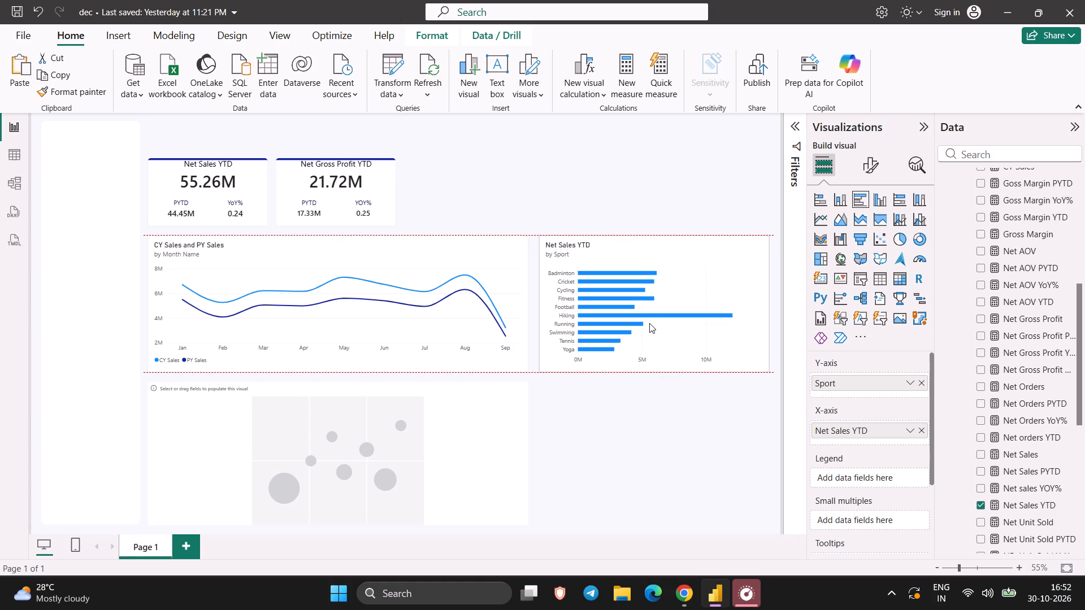
left_click(594, 172)
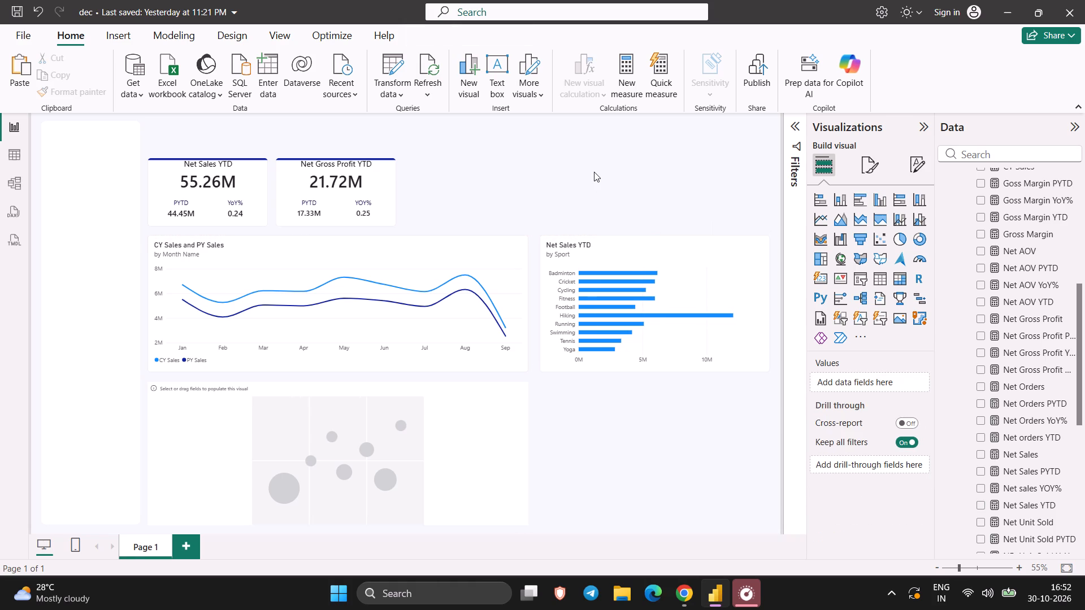
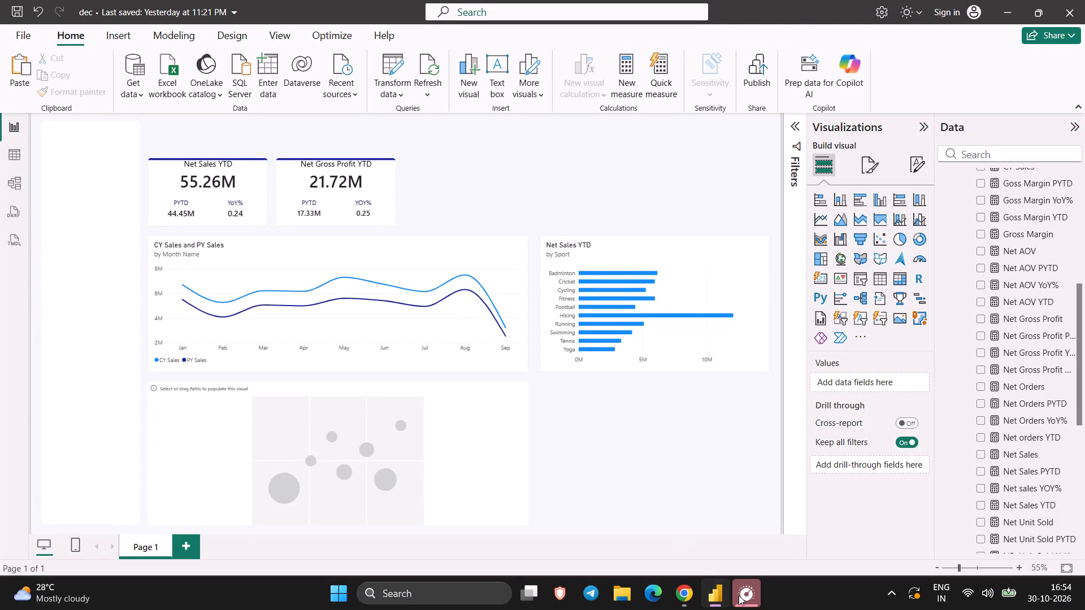
Switch to the Decathlon dashboard tutorial in Chrome to check how the remaining visuals are built.
left_click(678, 596)
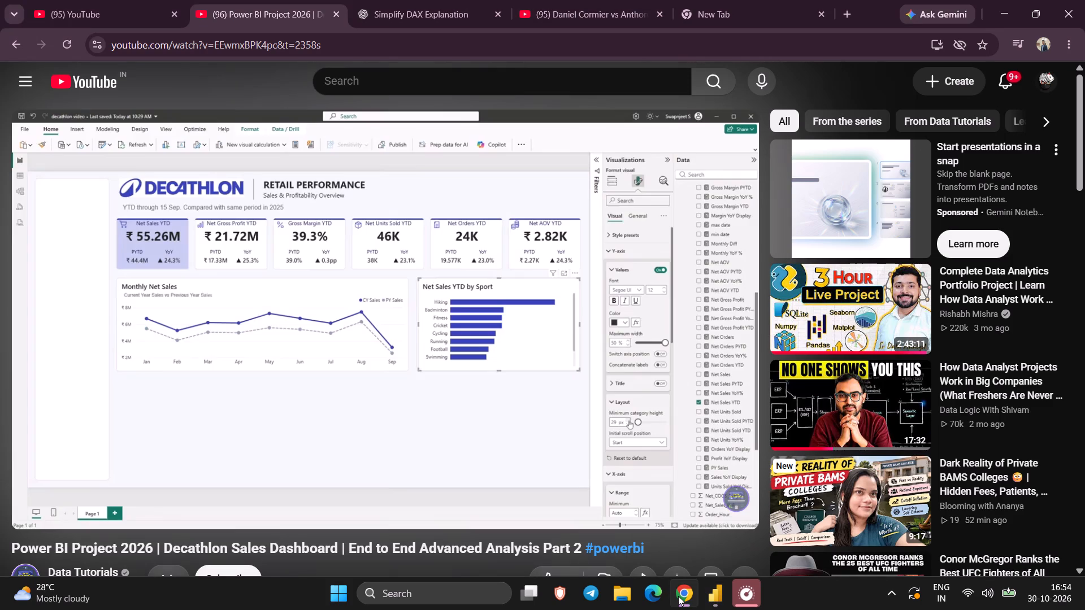
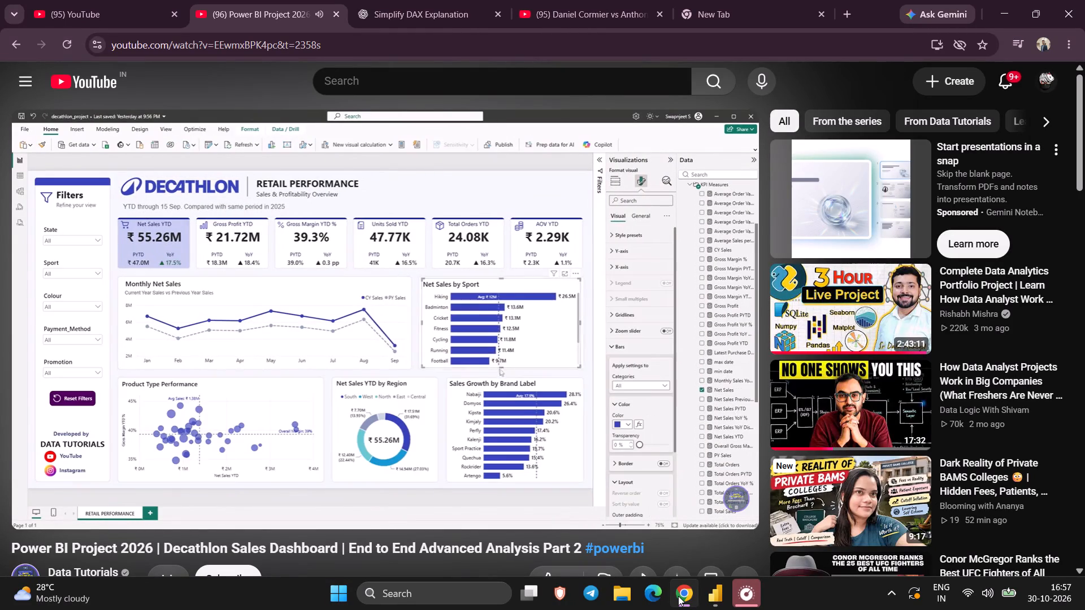
Watch the Decathlon tutorial's section on the Net Sales YTD by Sport chart and pause the video there.
key("space")
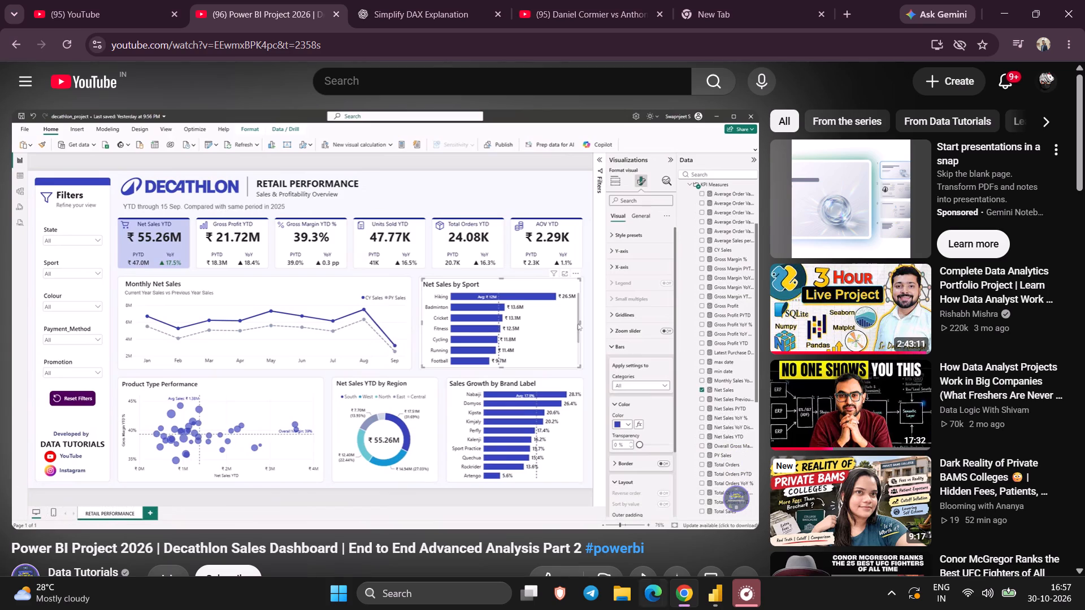
left_click(517, 445)
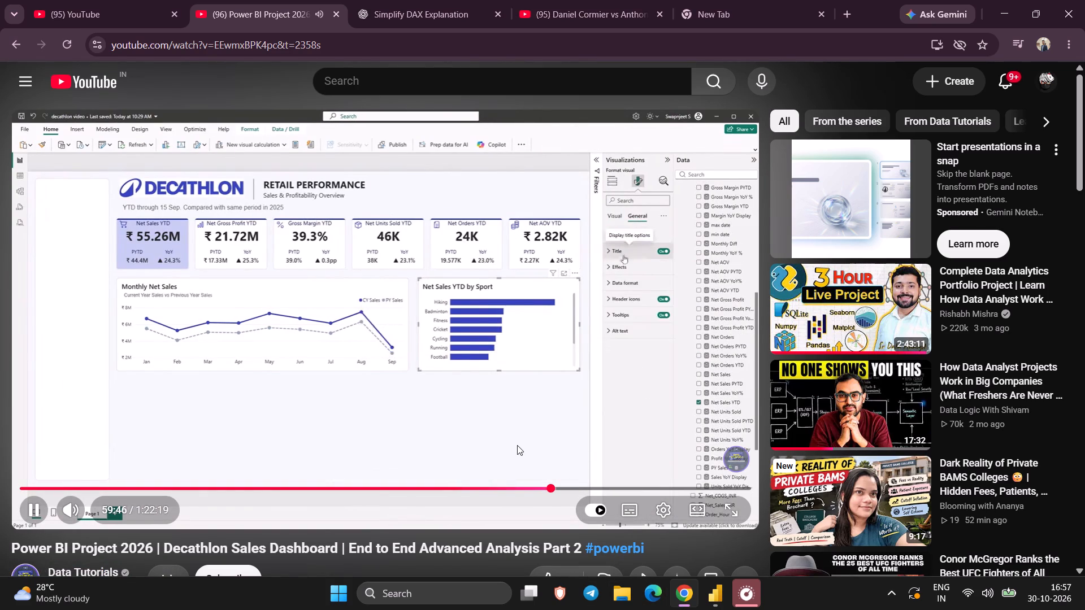
left_click(509, 283)
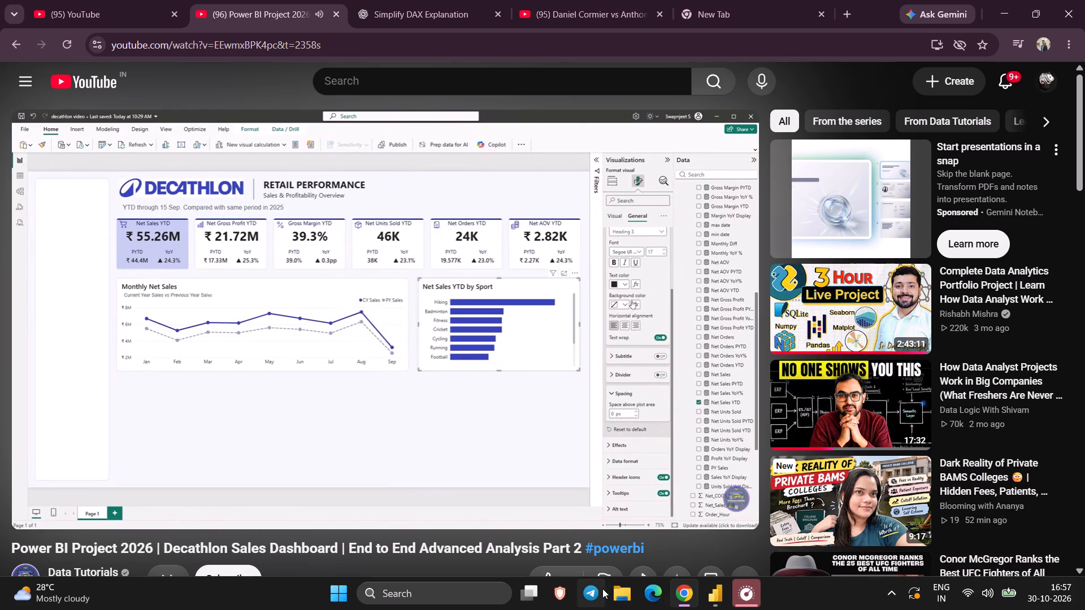
Switch to File Explorer and look through the Downloads folder, personal OneDrive, Gallery and recent files, closing the window when finished.
double_click(615, 589)
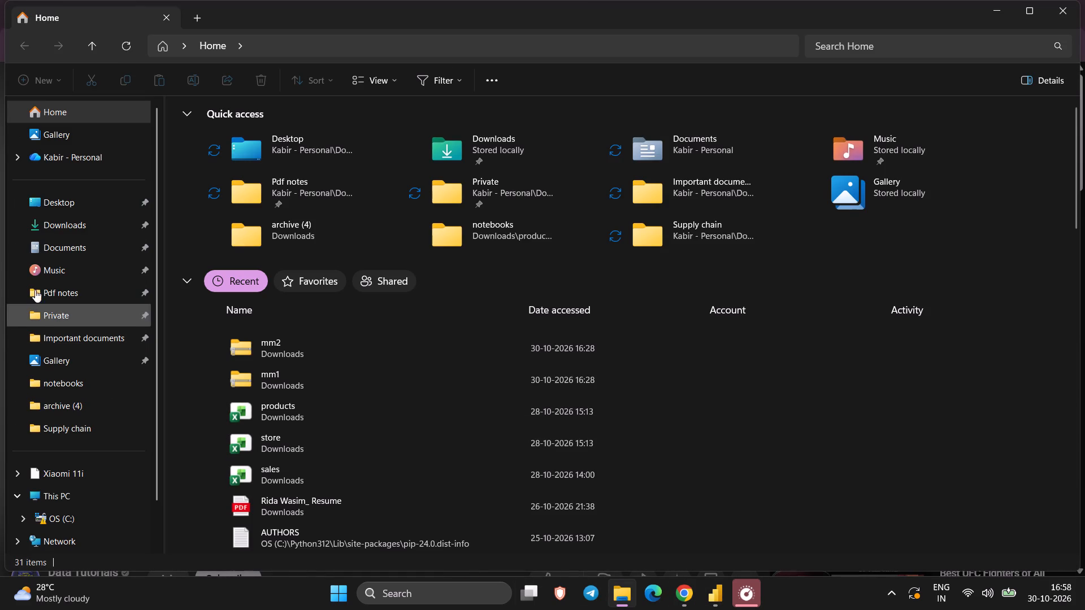
left_click(90, 230)
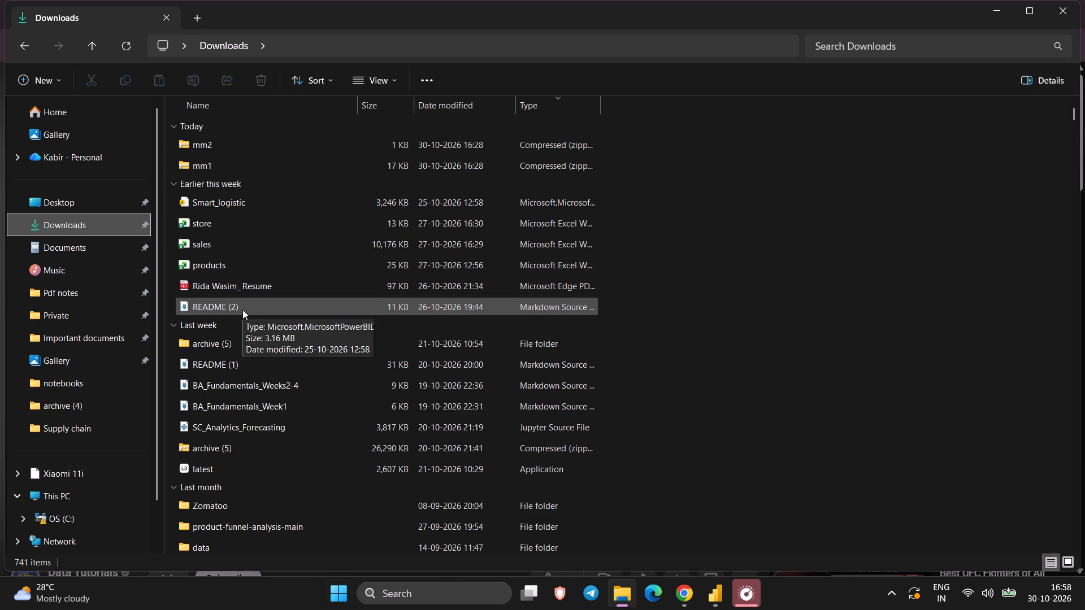
scroll(242, 310, "right", 1)
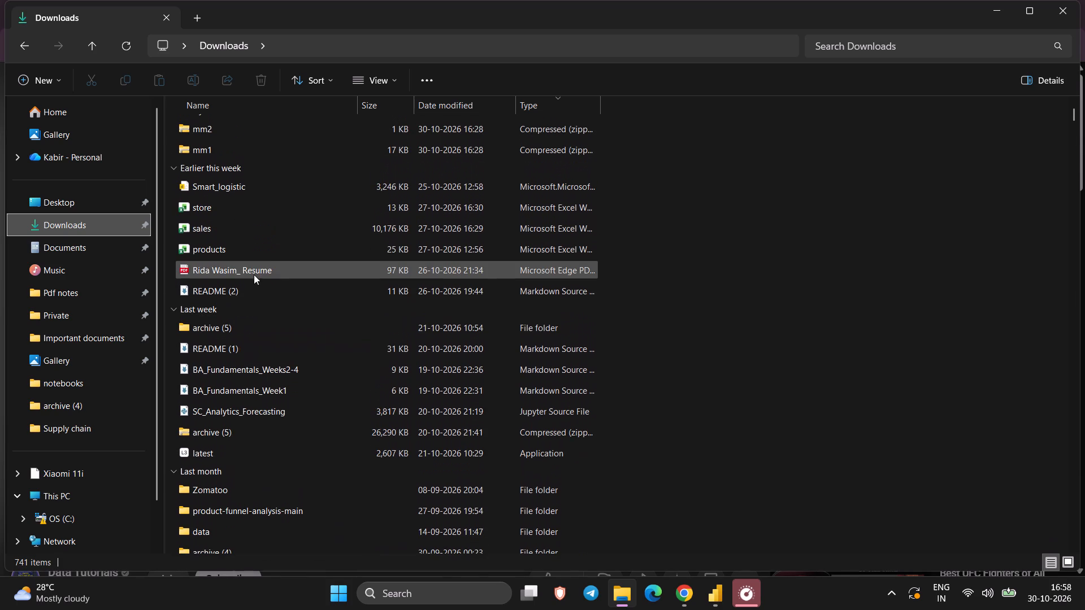
scroll(254, 272, "down", 2)
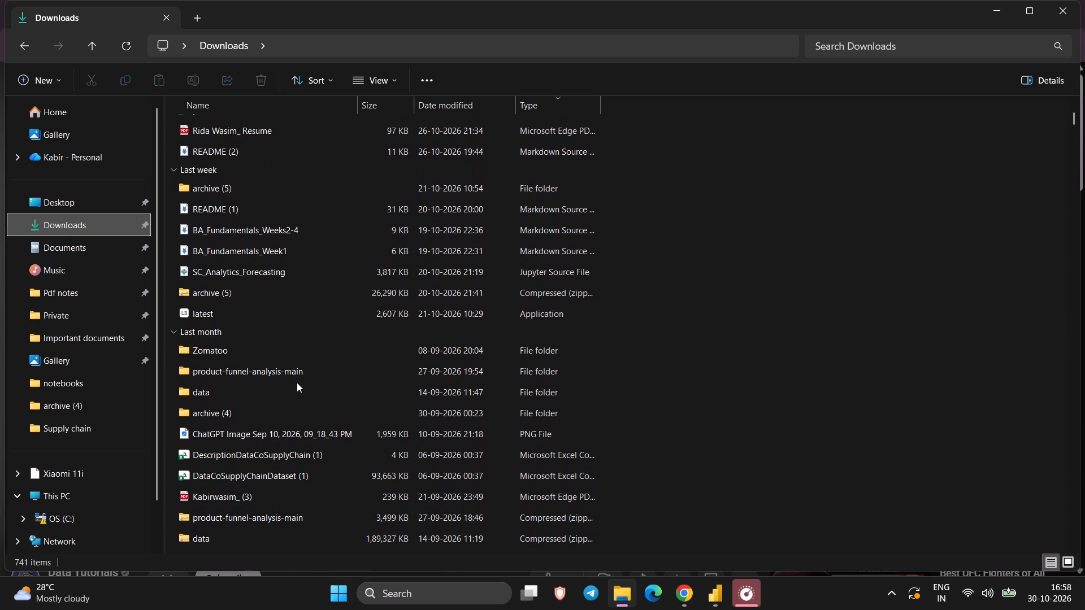
scroll(297, 382, "up", 4)
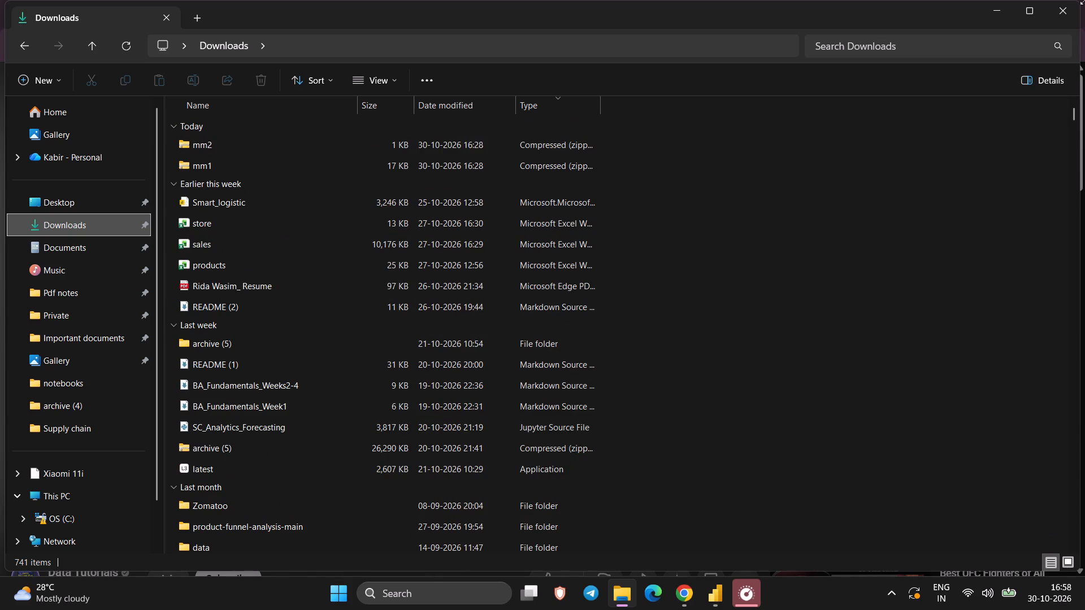
left_click(77, 204)
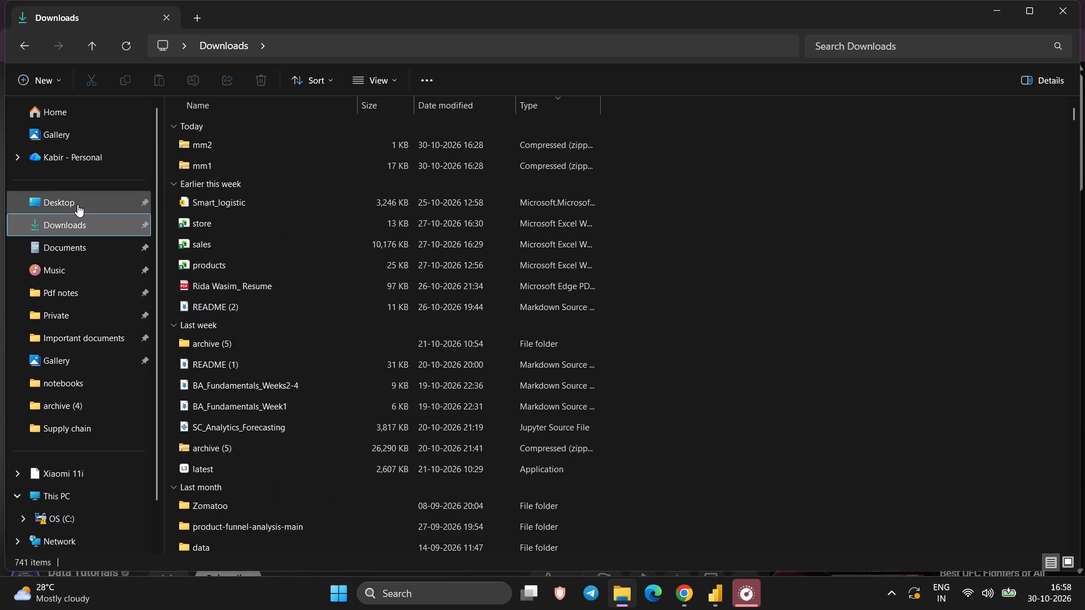
left_click(85, 167)
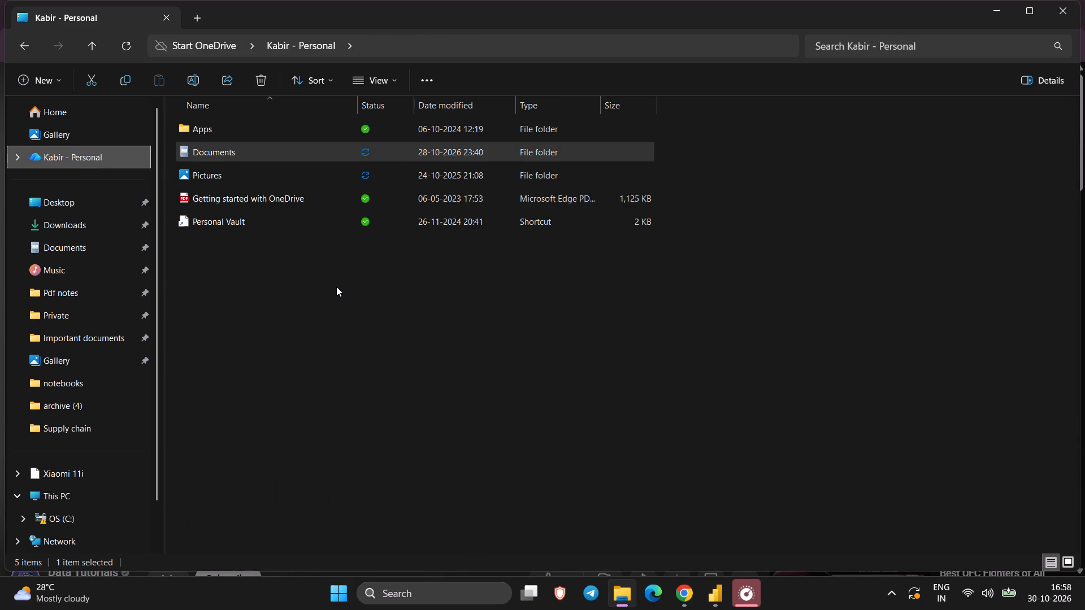
left_click(74, 142)
scroll(298, 356, "down", 1)
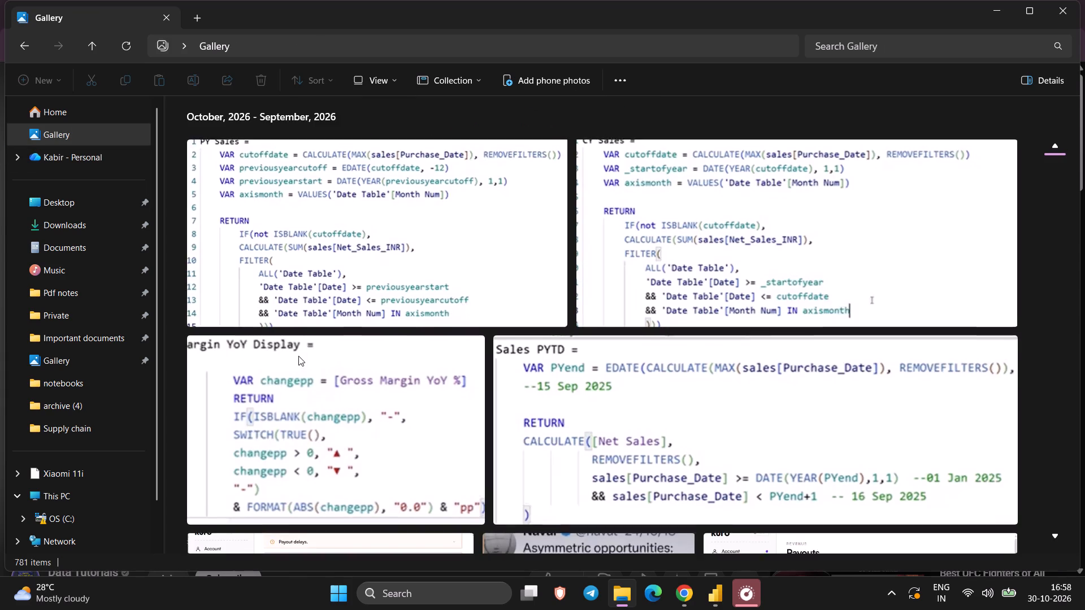
scroll(298, 356, "down", 1)
left_click(123, 114)
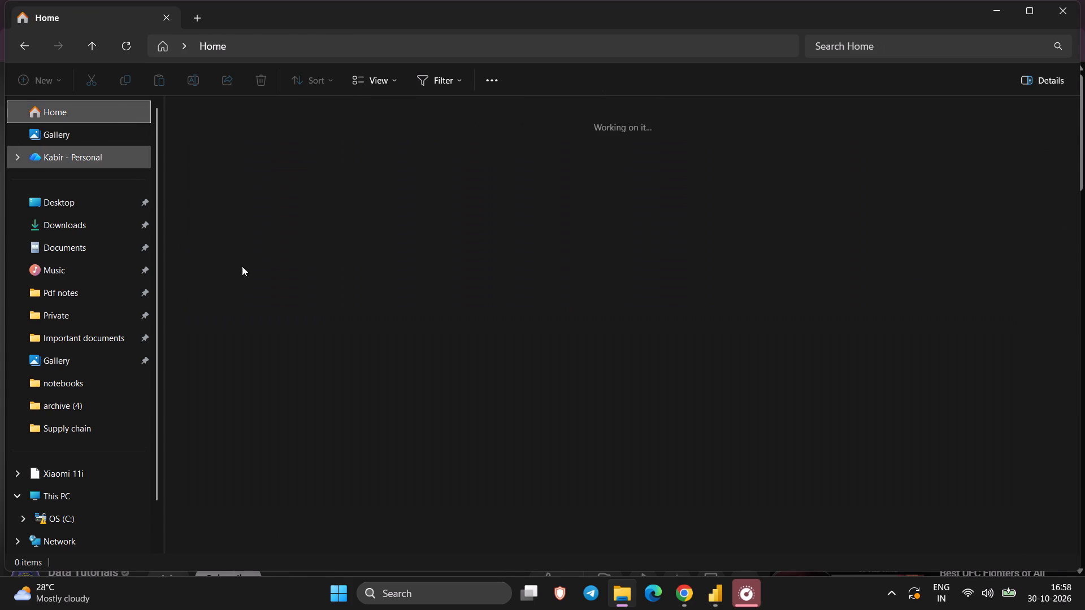
scroll(319, 309, "down", 4)
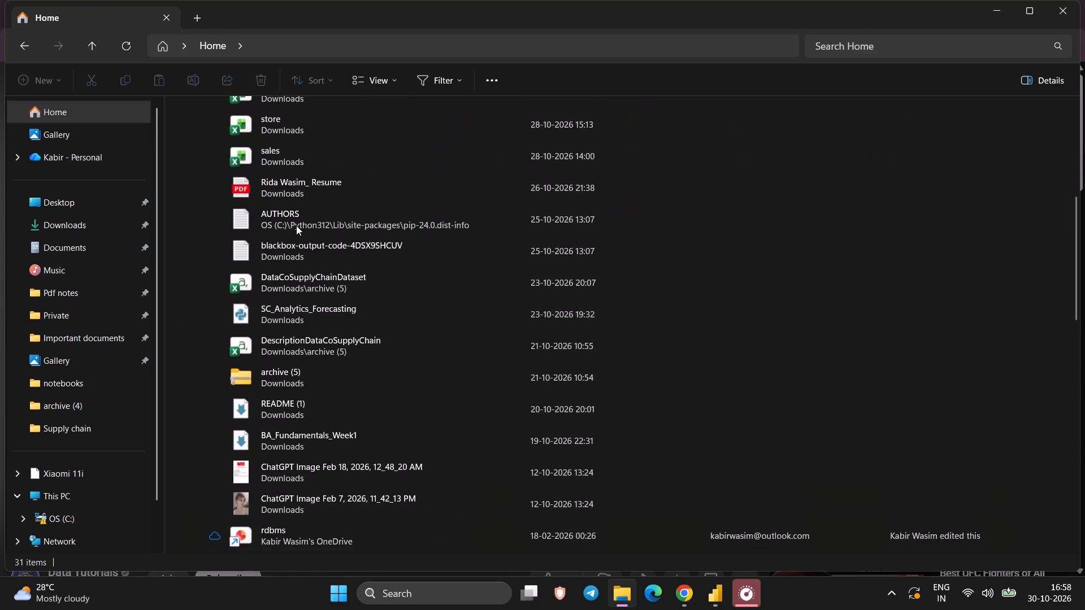
scroll(296, 225, "up", 2)
scroll(277, 306, "down", 1)
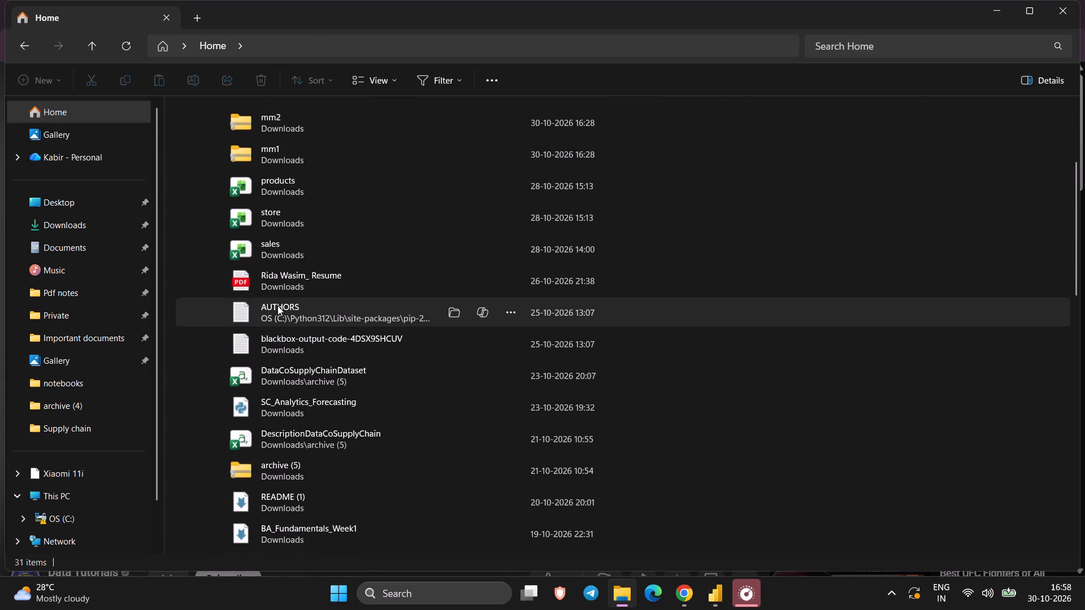
scroll(277, 306, "down", 1)
left_click(1069, 12)
Resume the Decathlon tutorial video in Chrome and skip ahead past the Sport bar chart section.
left_click(424, 328)
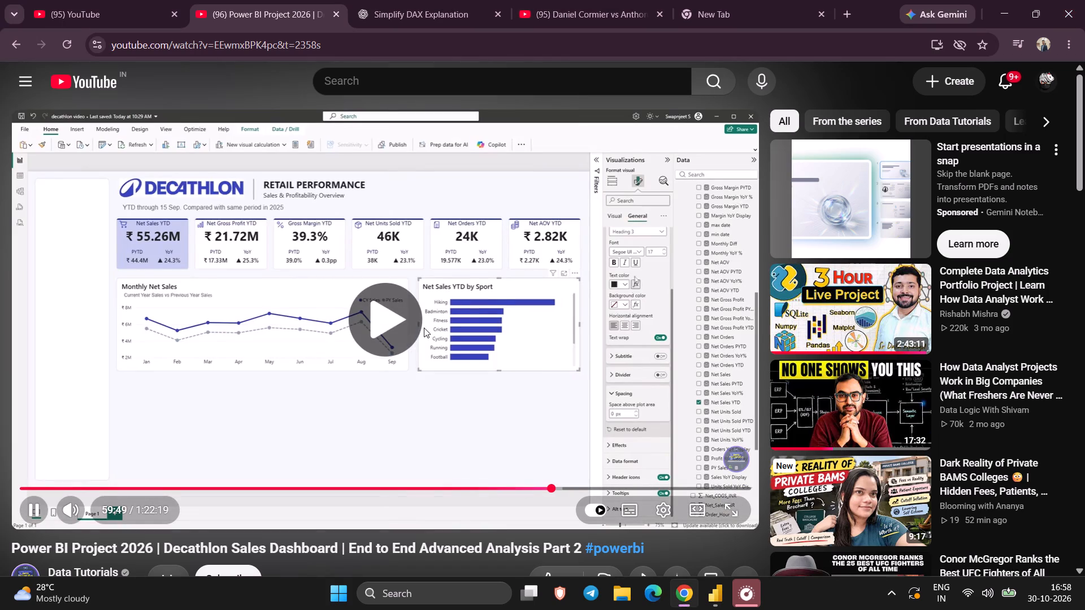
key("Right")
key("Right")
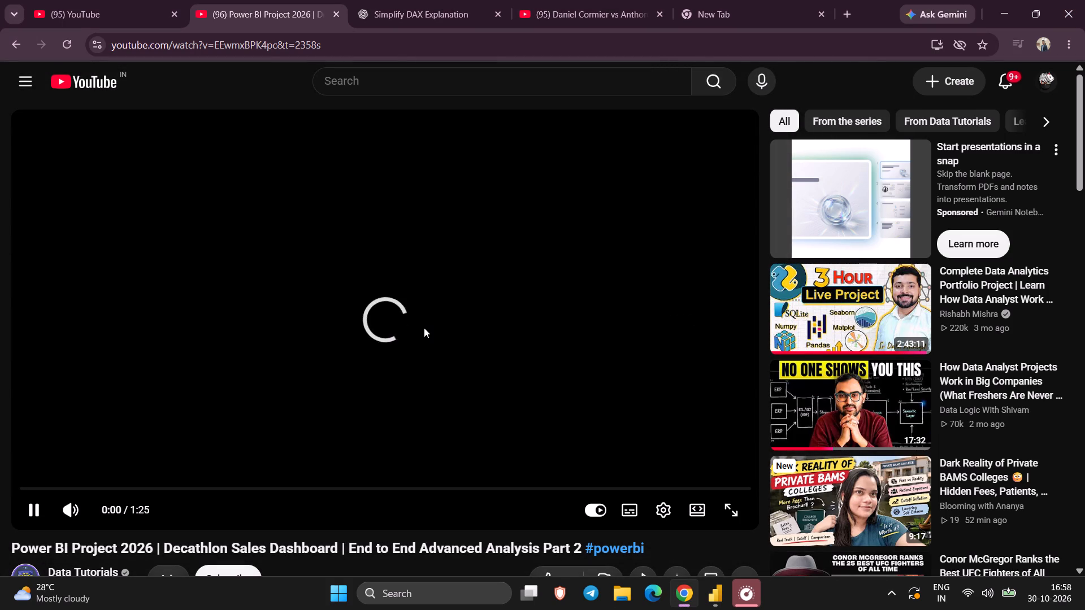
left_click(402, 0)
left_click(276, 0)
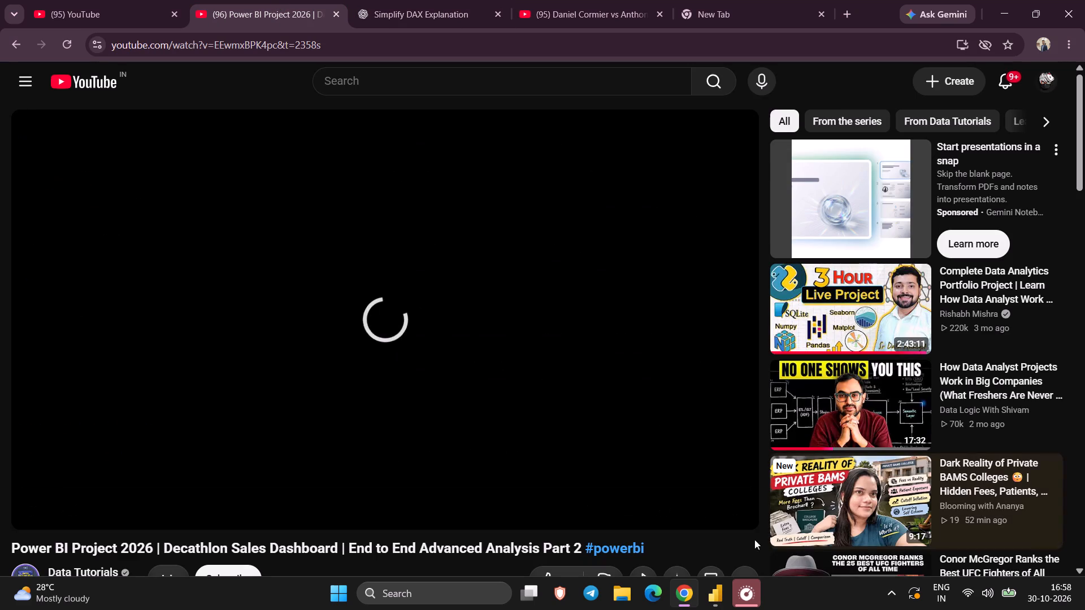
Show the hidden background apps in the system tray.
left_click(886, 600)
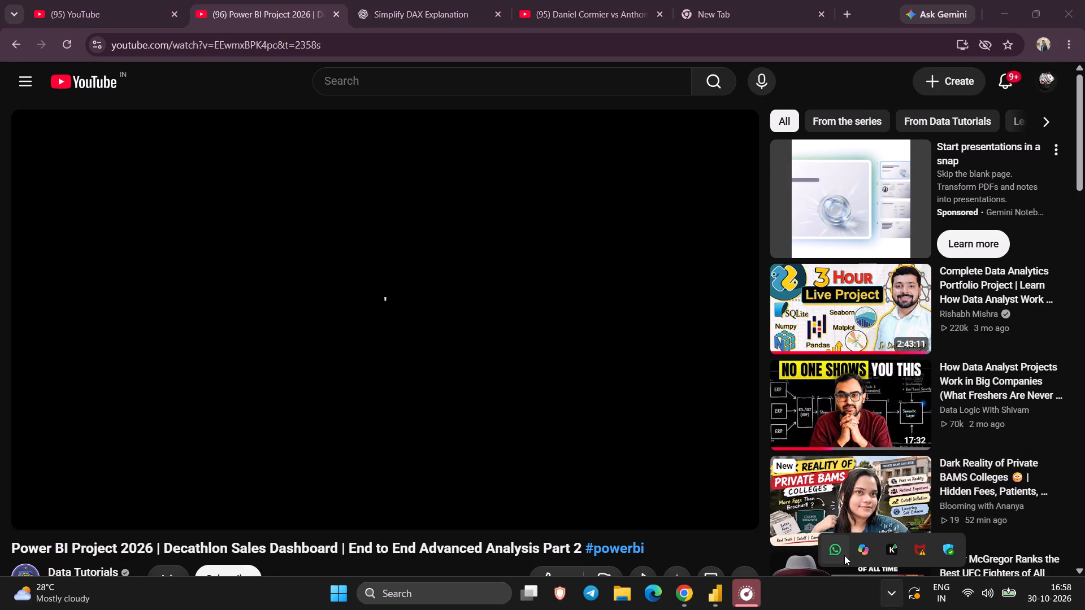
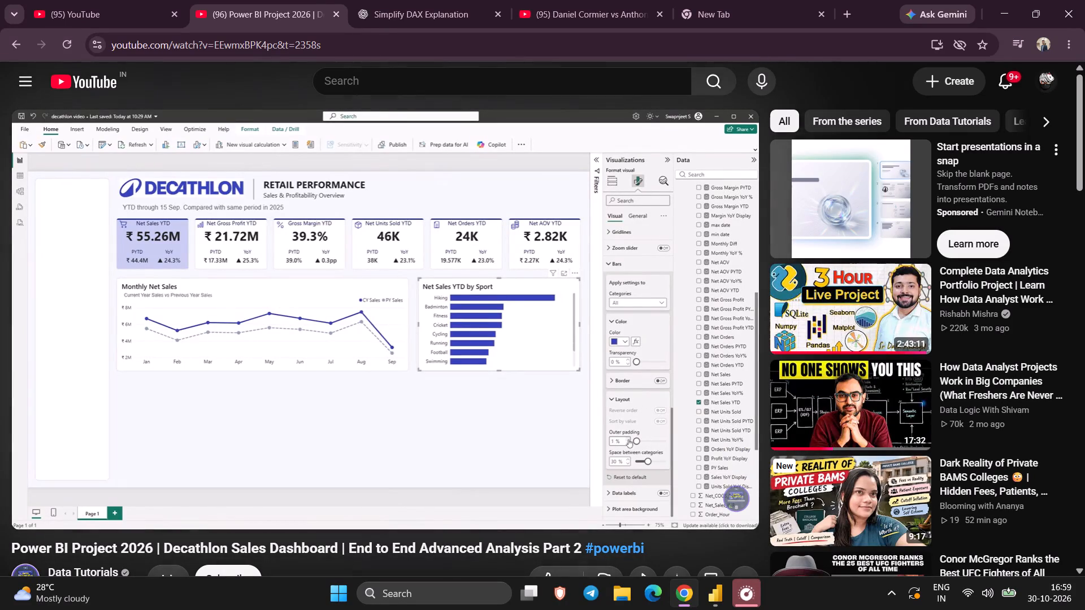
Skim the Decathlon tutorial's section on formatting the Net Sales YTD by Sport bars, data labels and average line.
key("Right")
key("Right")
key("Right")
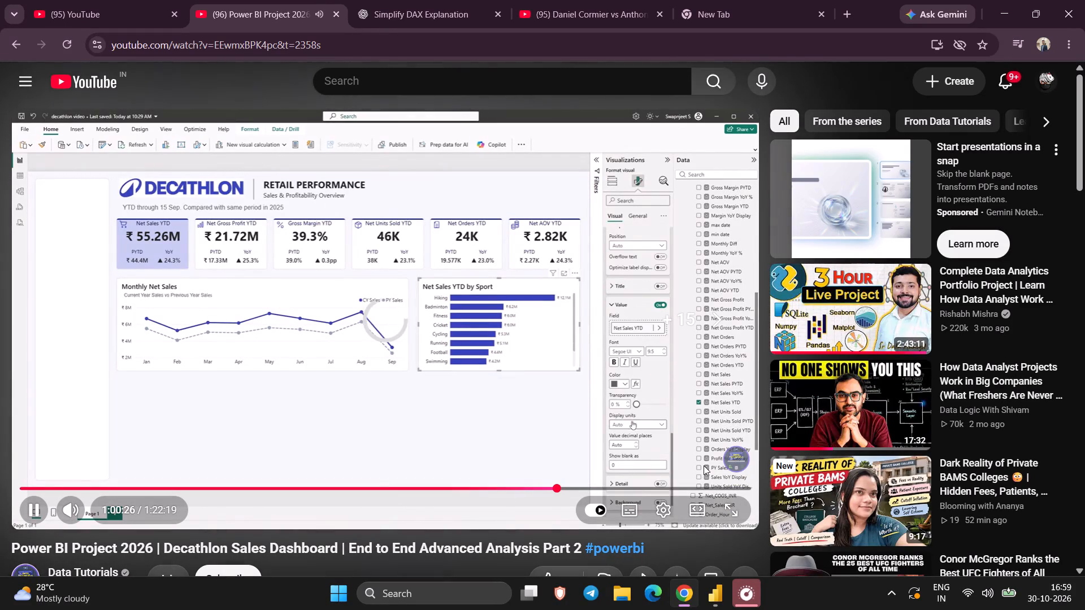
key("Right")
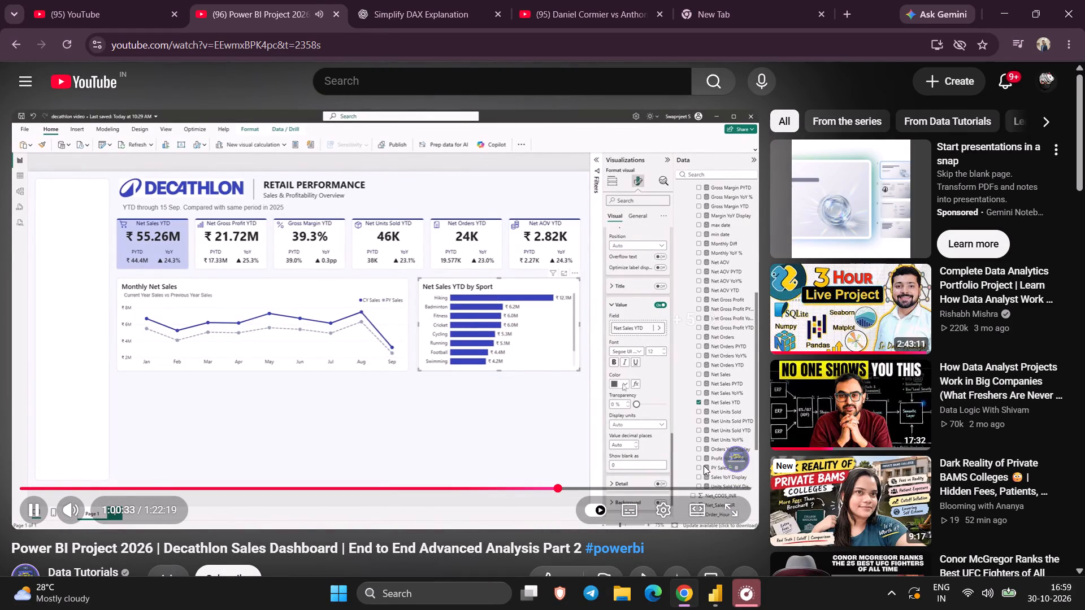
key("Right")
key("Right")
key("Right")
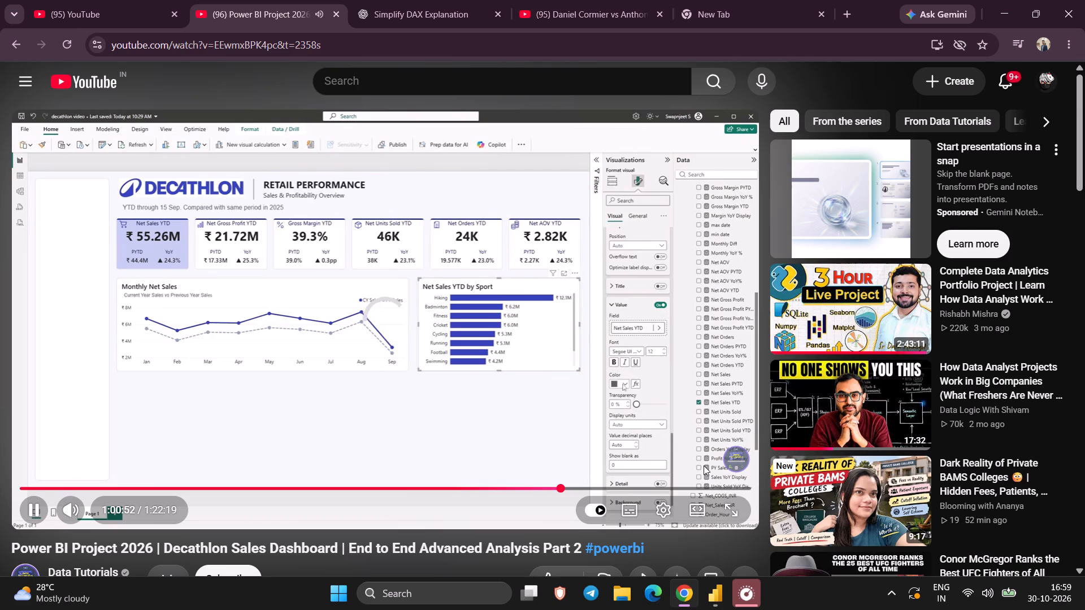
key("Right")
key("Right")
key("Right")
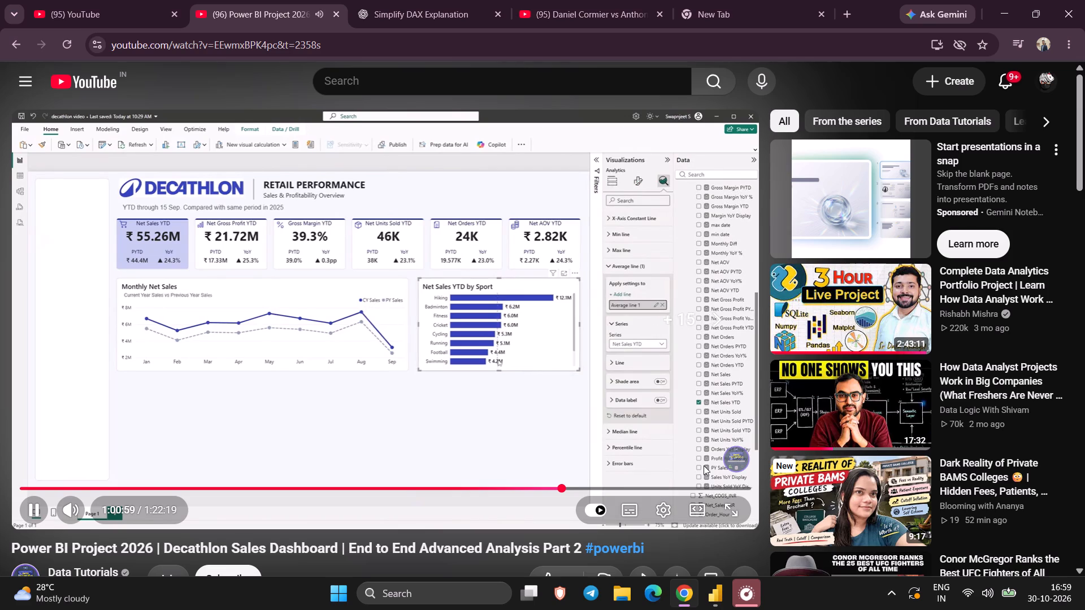
key("Right")
key("Right")
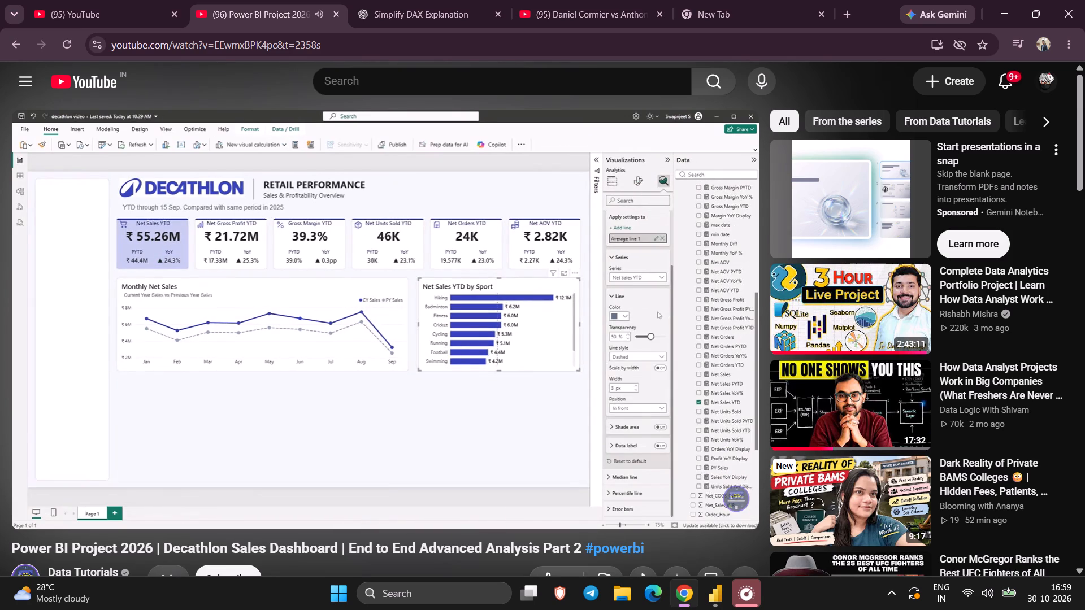
key("Right")
key("Right")
key("Right")
key("Right")
key("Right")
key("Right")
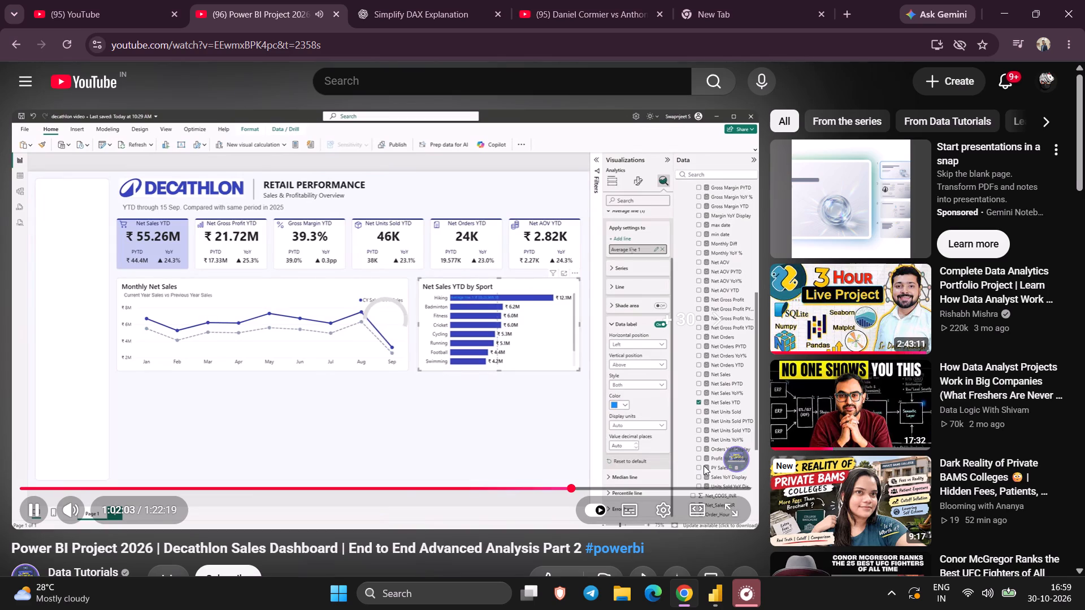
key("Right")
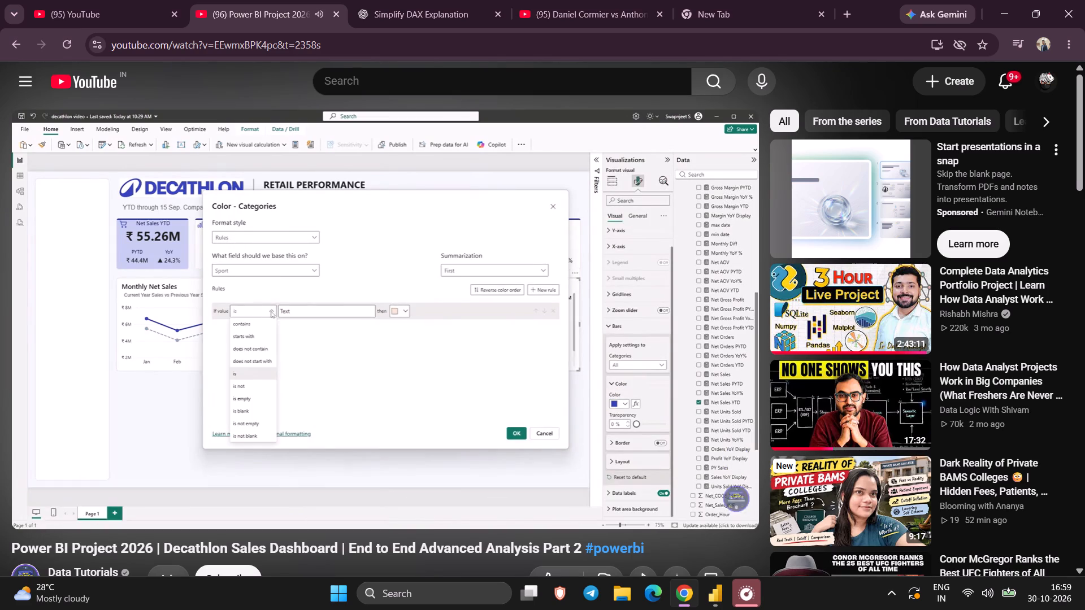
key("Left")
key("Left")
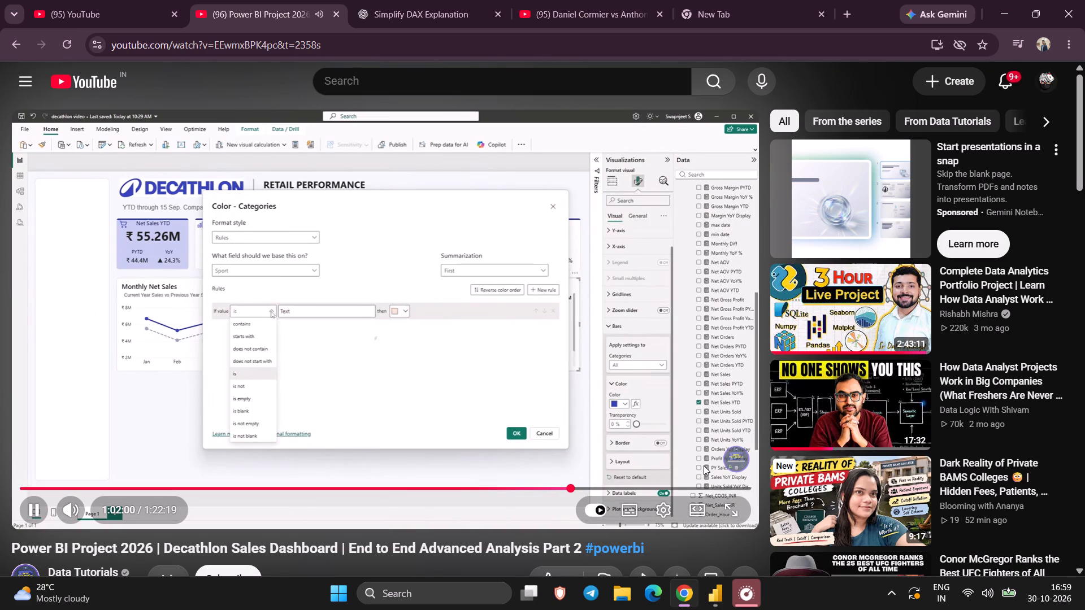
key("Left")
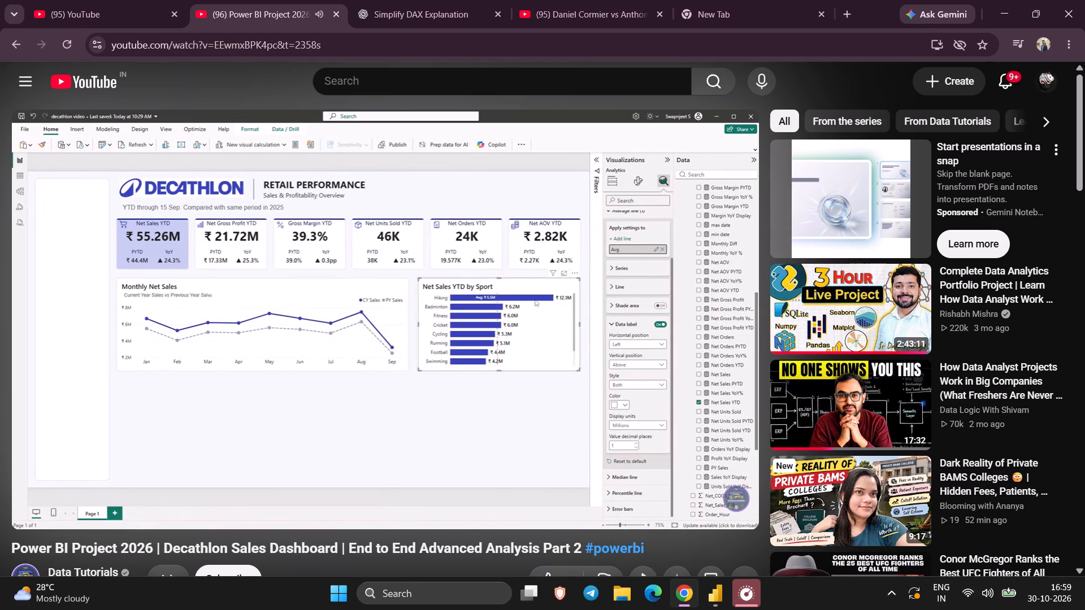
key("Right")
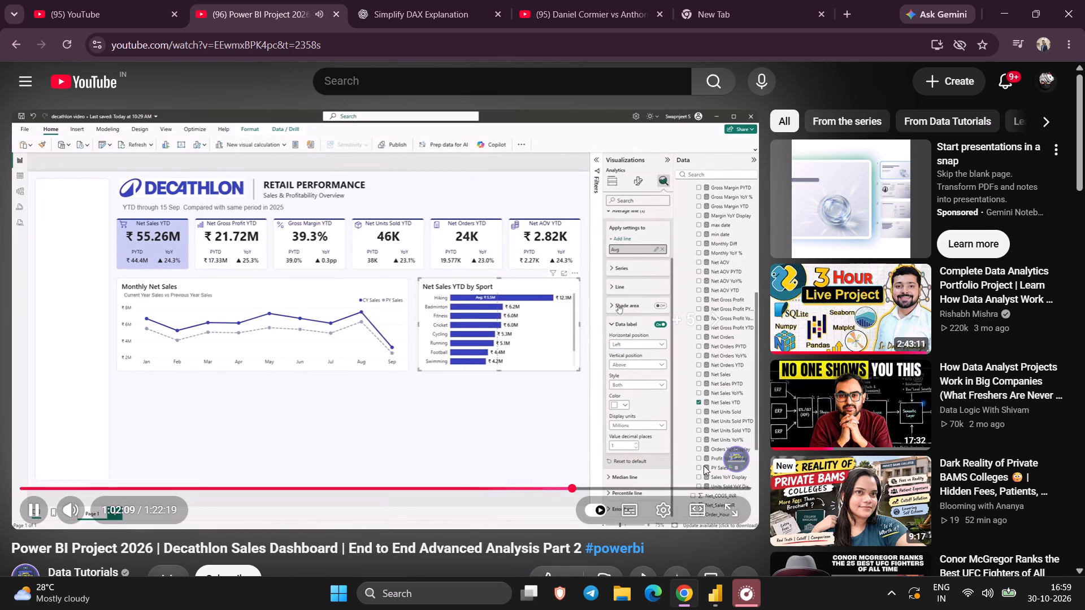
key("Right")
key("Right")
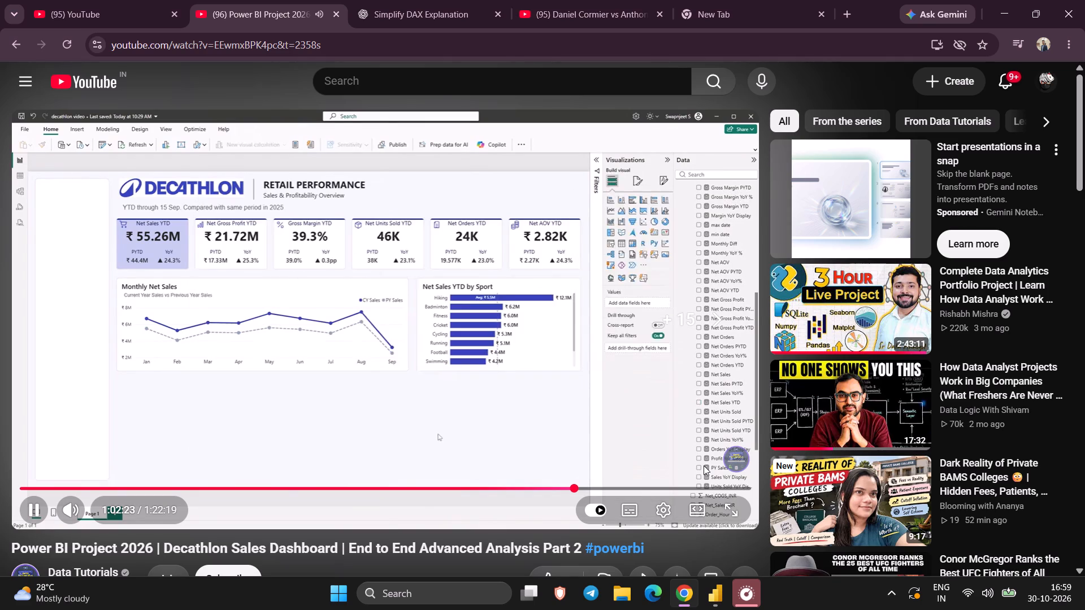
Skip ahead to the tutorial's analytical visual requirements table, pause to read the Product Type Performance row, and resume playback.
key("Right")
key("Right")
key("Right")
key("Right")
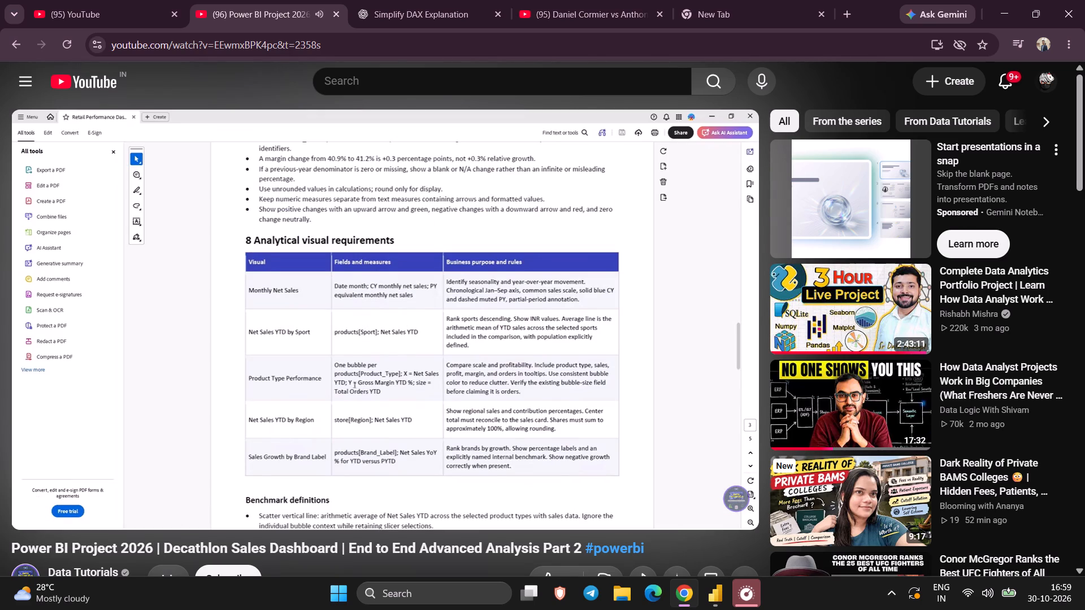
key("space")
key("space")
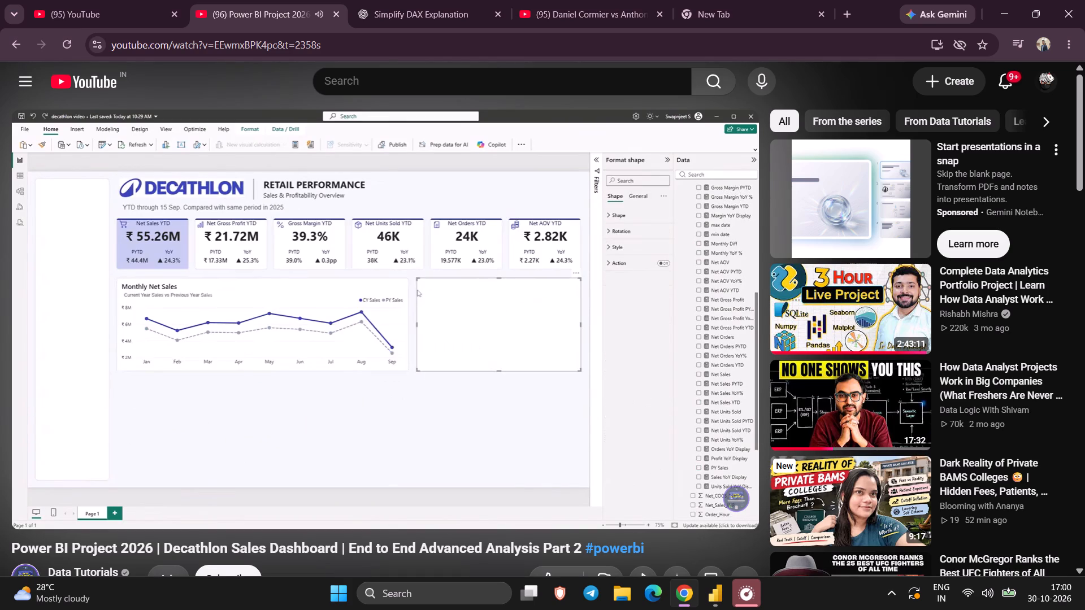
Skim the tutorial's section that builds the Product Type Performance scatter chart.
key("Right")
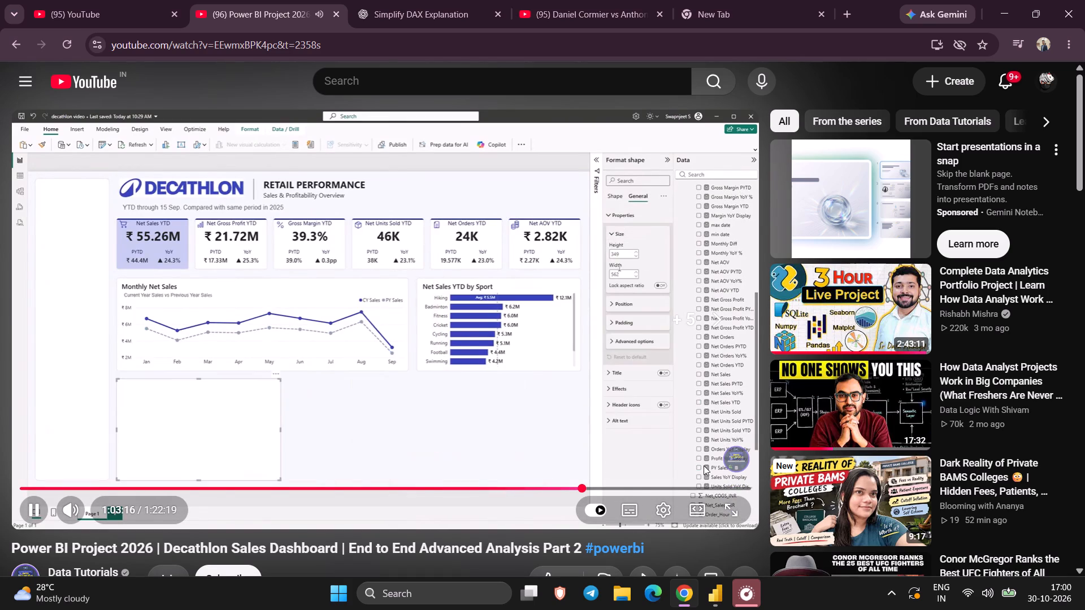
key("Right")
key("Right")
key("Right")
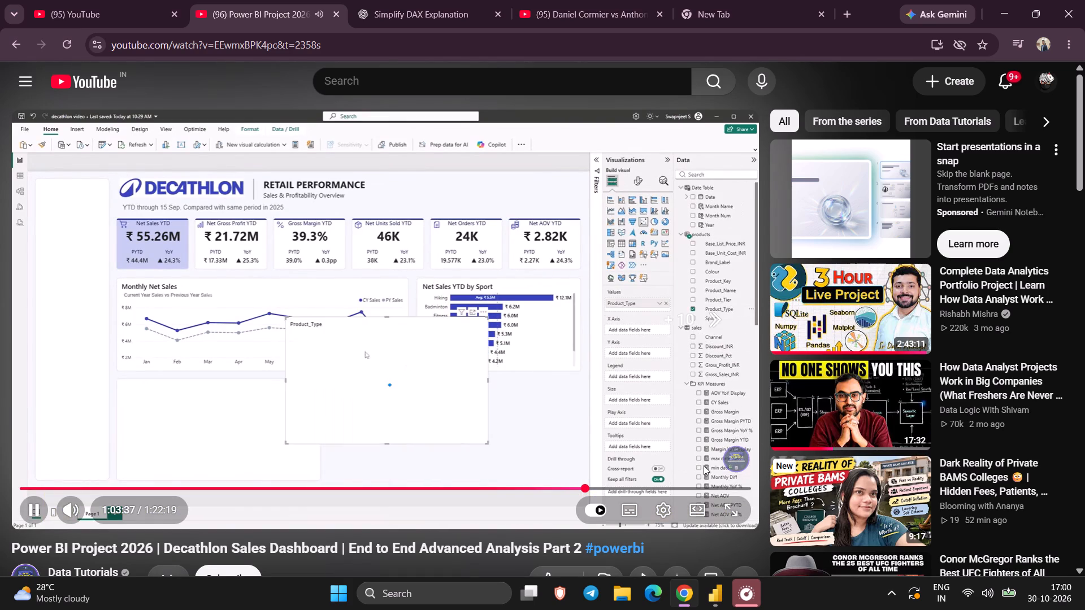
key("Right")
key("Right")
key("Right")
key("Right")
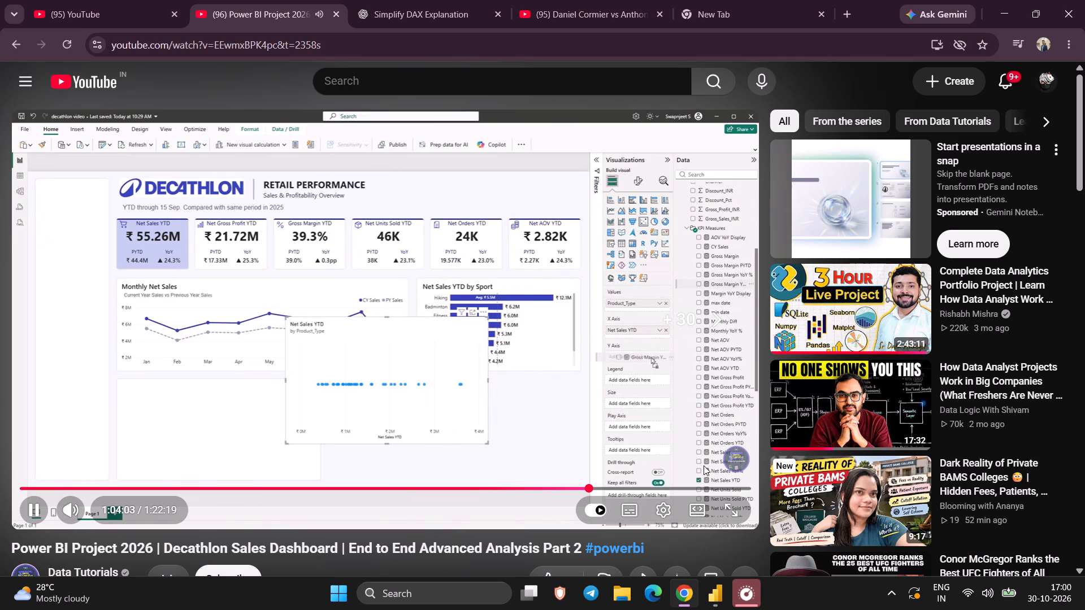
key("Right")
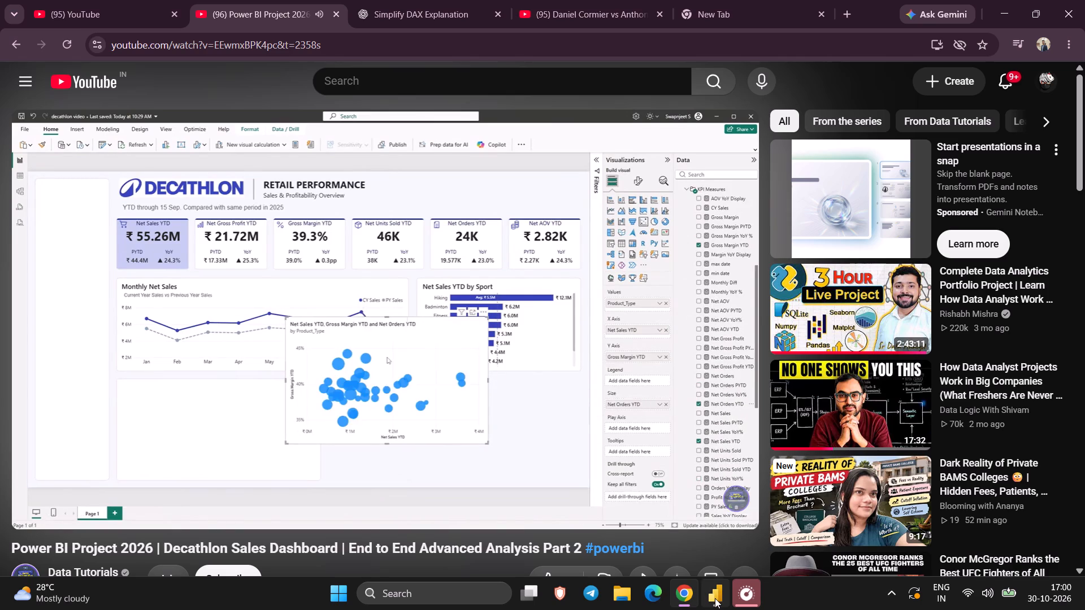
Switch to Power BI and select the Net Sales YTD by Sport bar chart to check its fields.
left_click(715, 598)
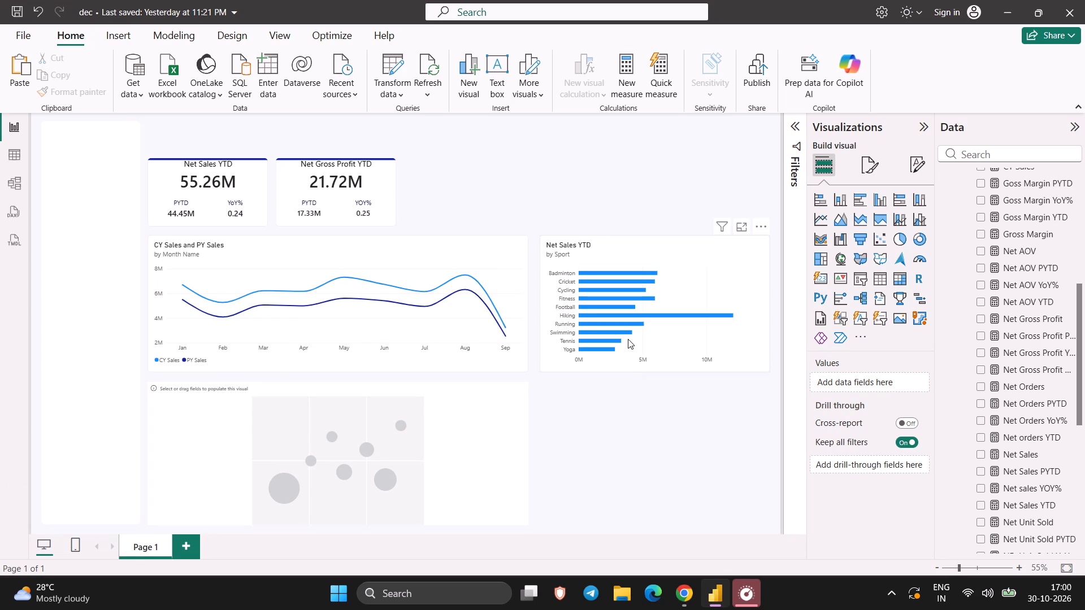
left_click(628, 339)
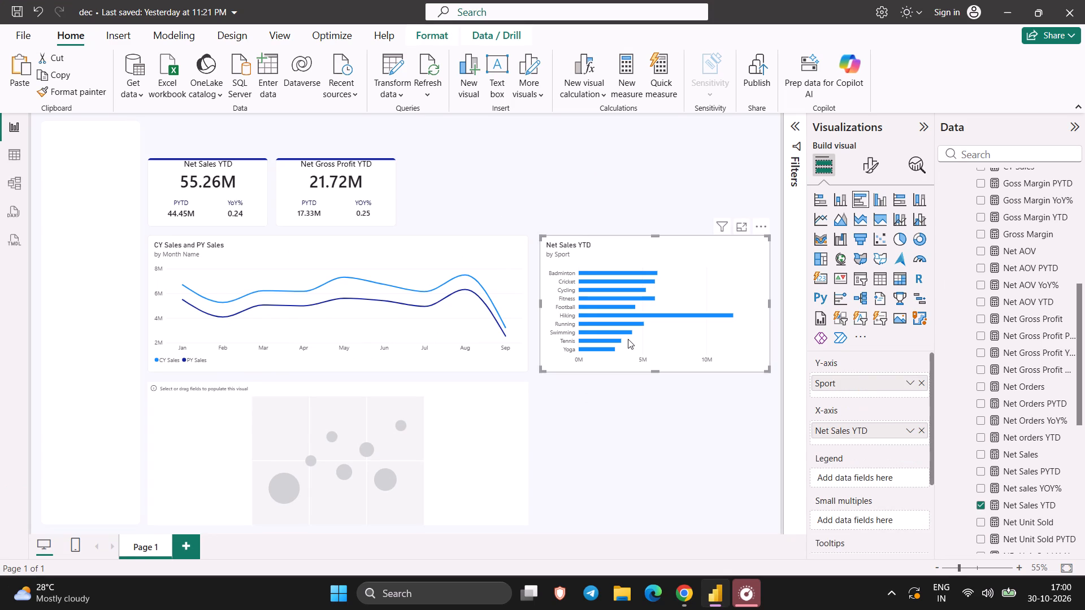
Return to the tutorial in Chrome and rewind to where the empty scatter chart has no fields assigned.
left_click(689, 589)
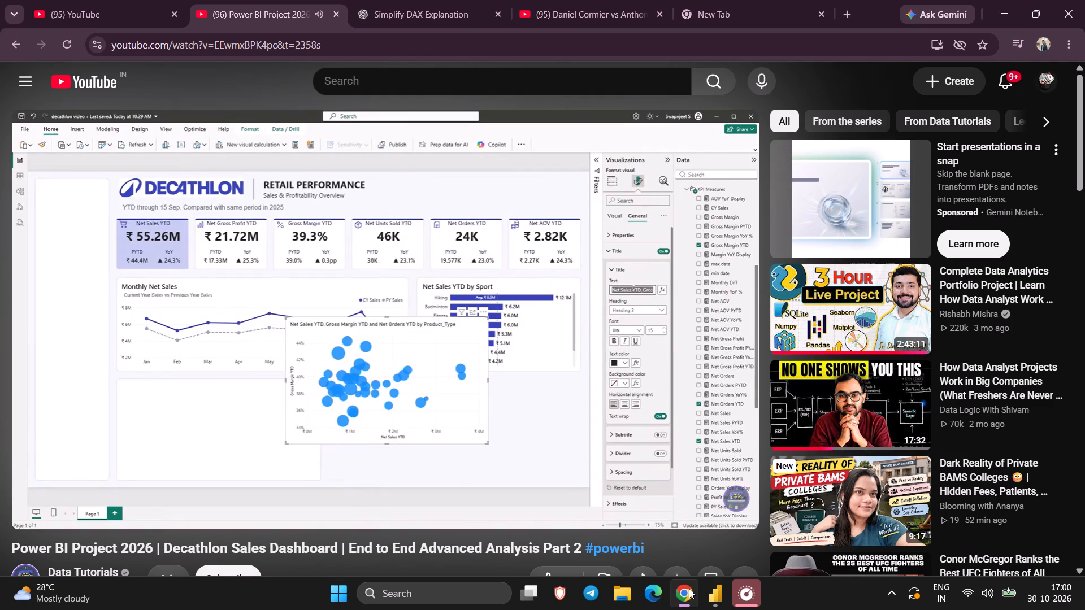
key("Left")
key("Left")
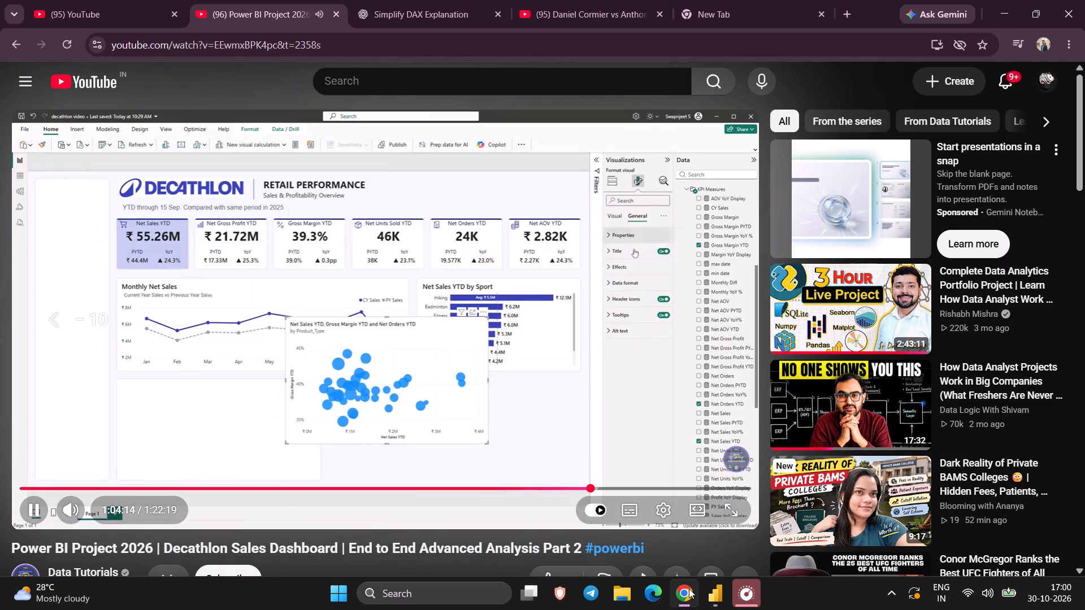
key("Left")
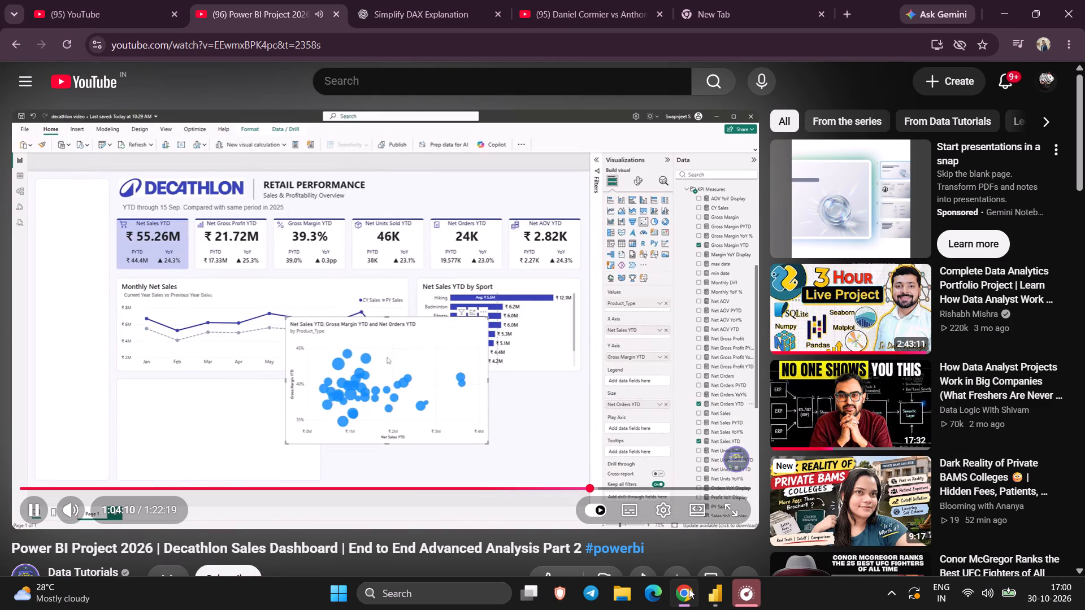
key("Left")
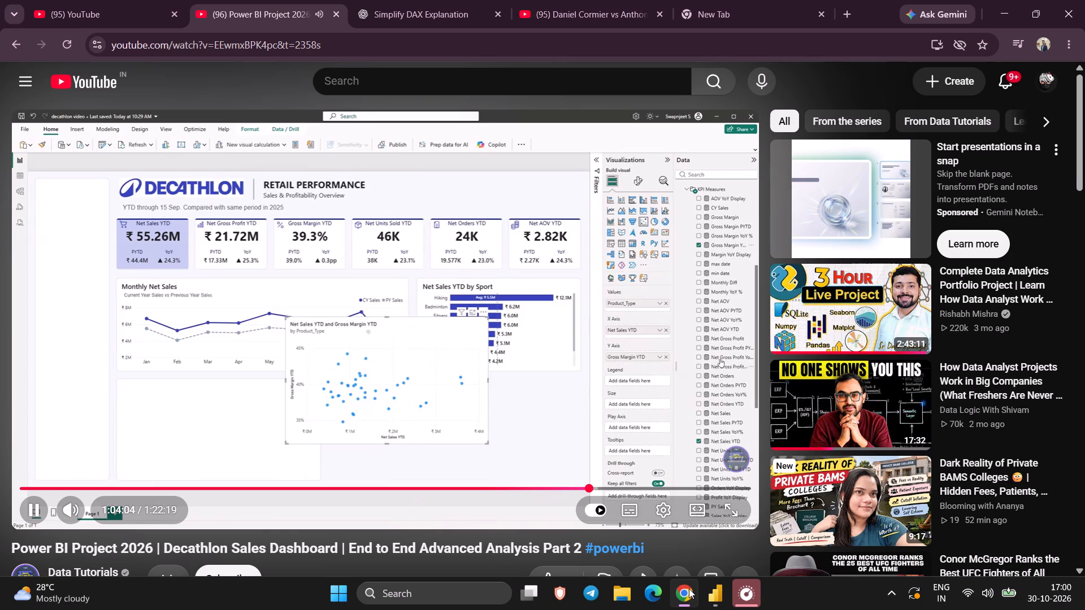
key("Left")
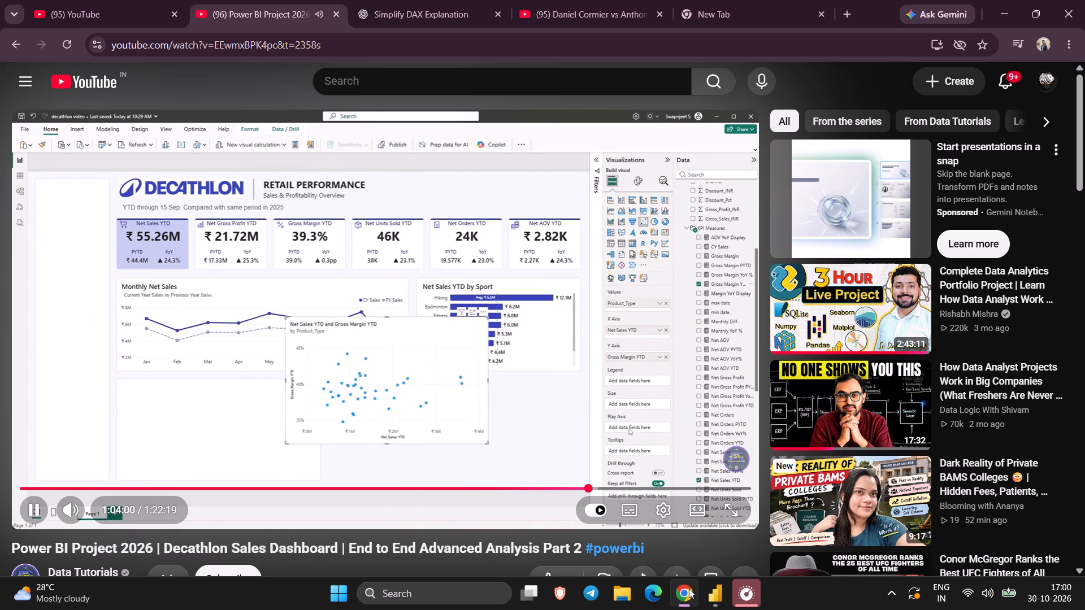
key("Left")
key("Left")
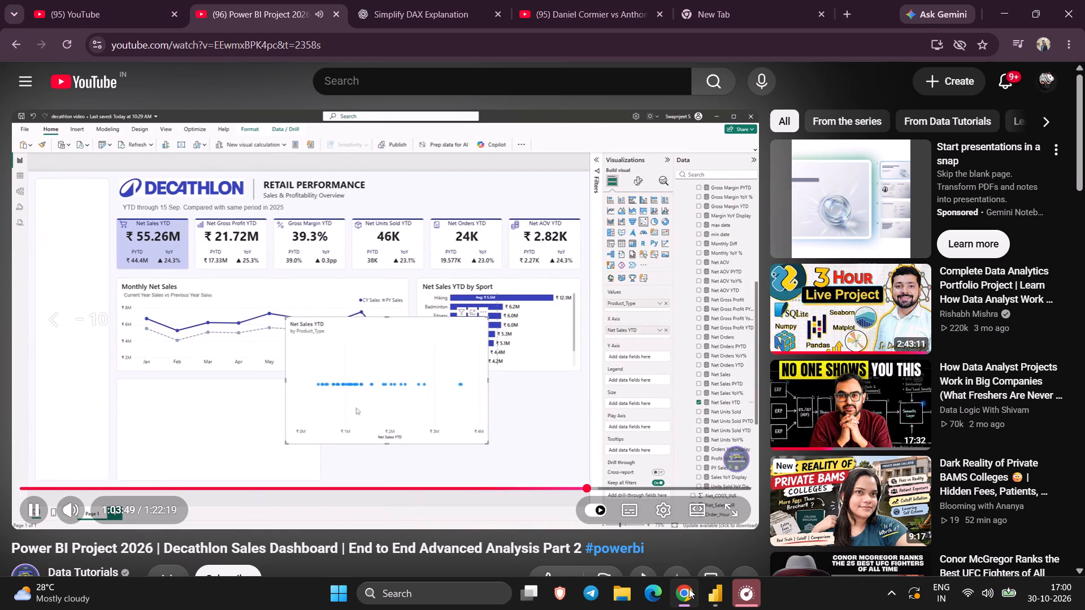
key("Left")
key("Left")
key("Left")
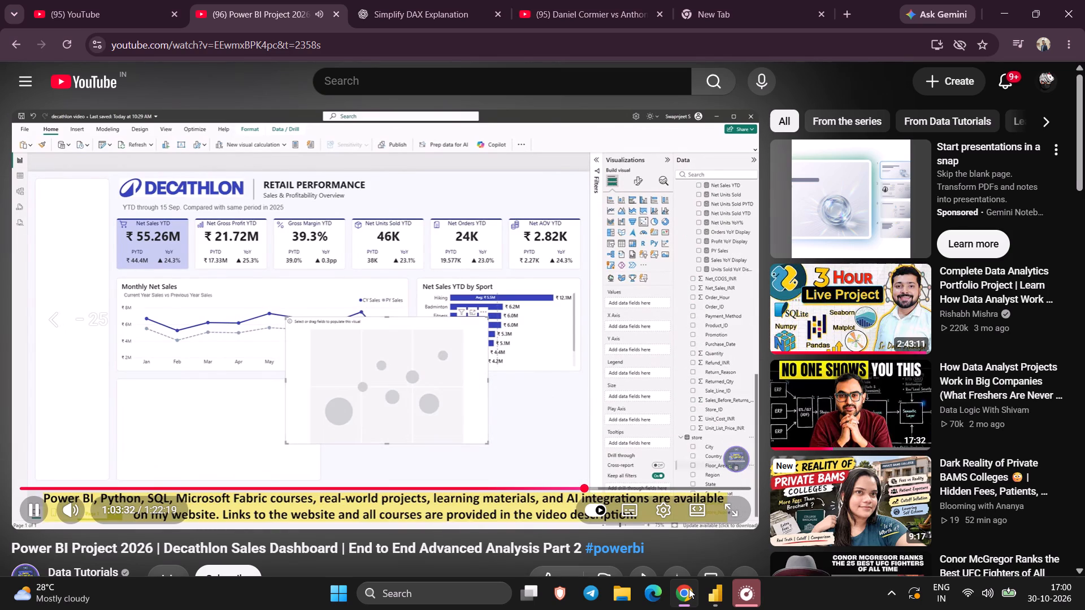
Watch, with pauses, how the tutorial assigns Product_Type as Values and Net Sales YTD as X Axis in the scatter chart.
key("space")
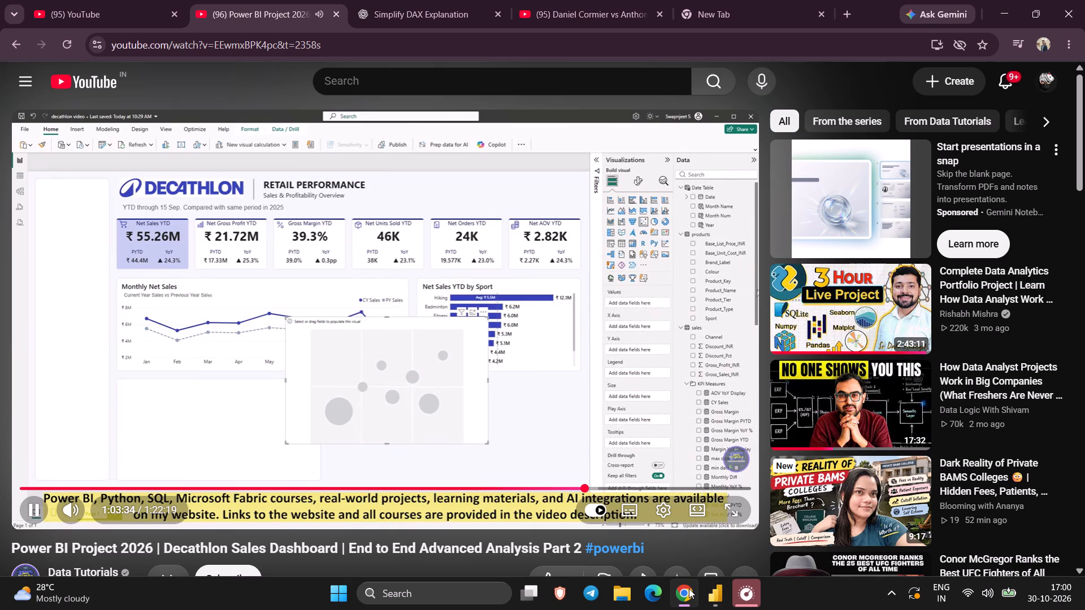
key("space")
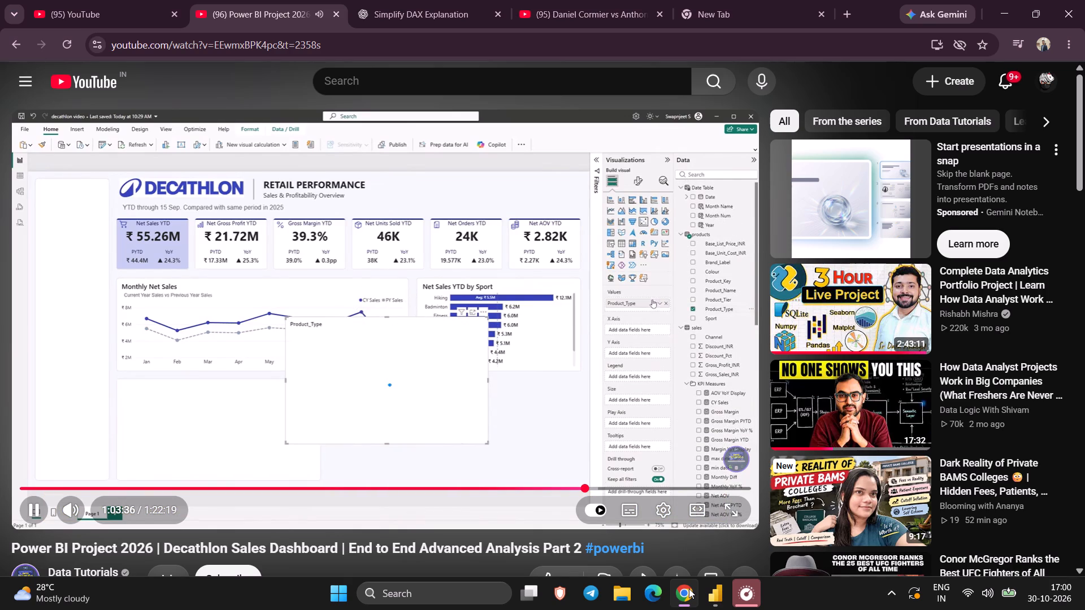
key("space")
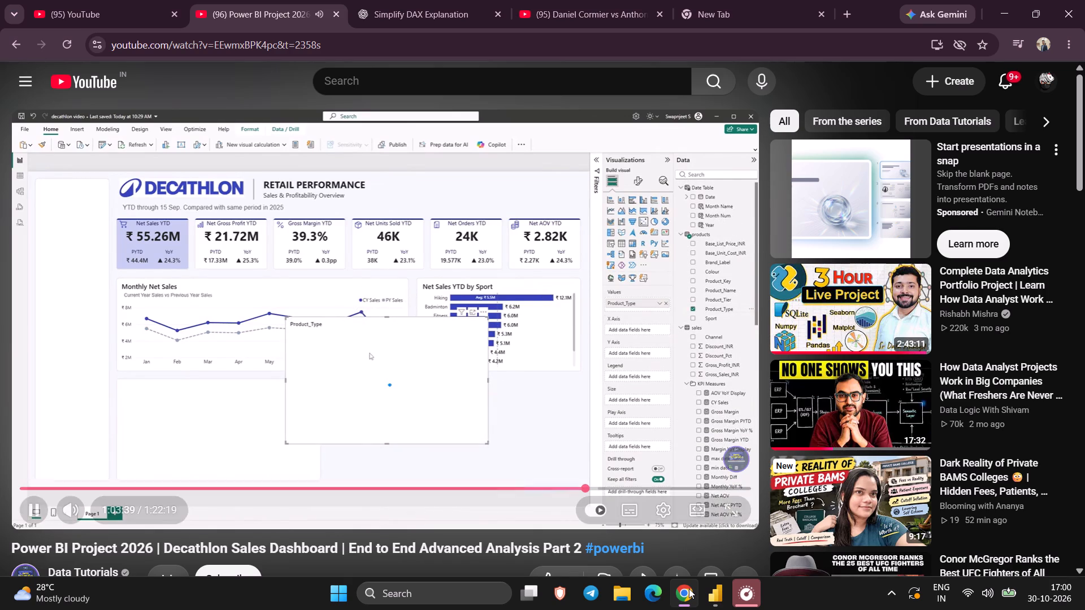
key("space")
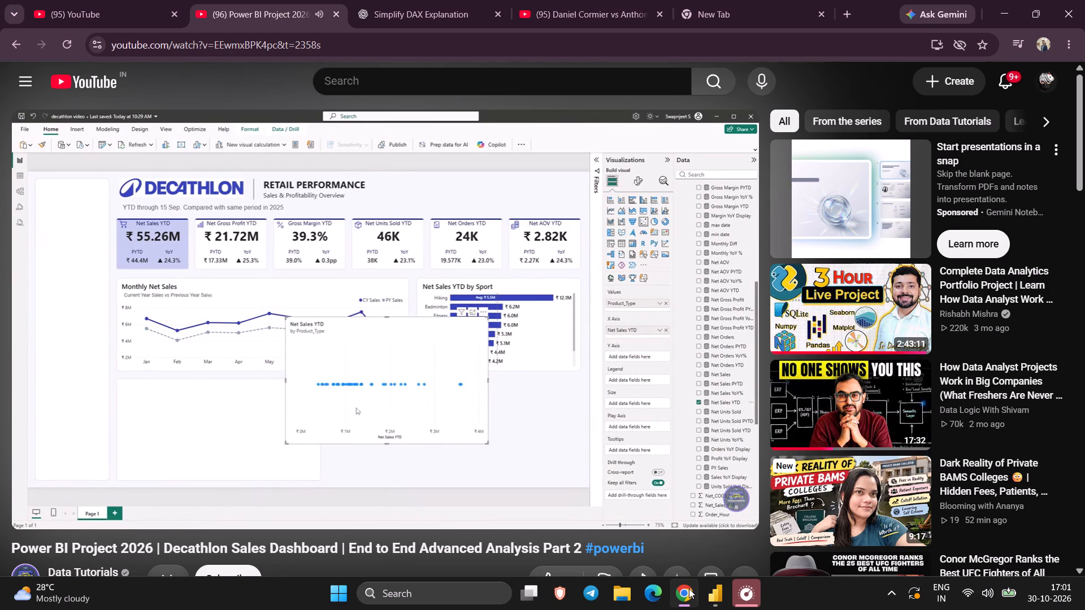
key("space")
key("space")
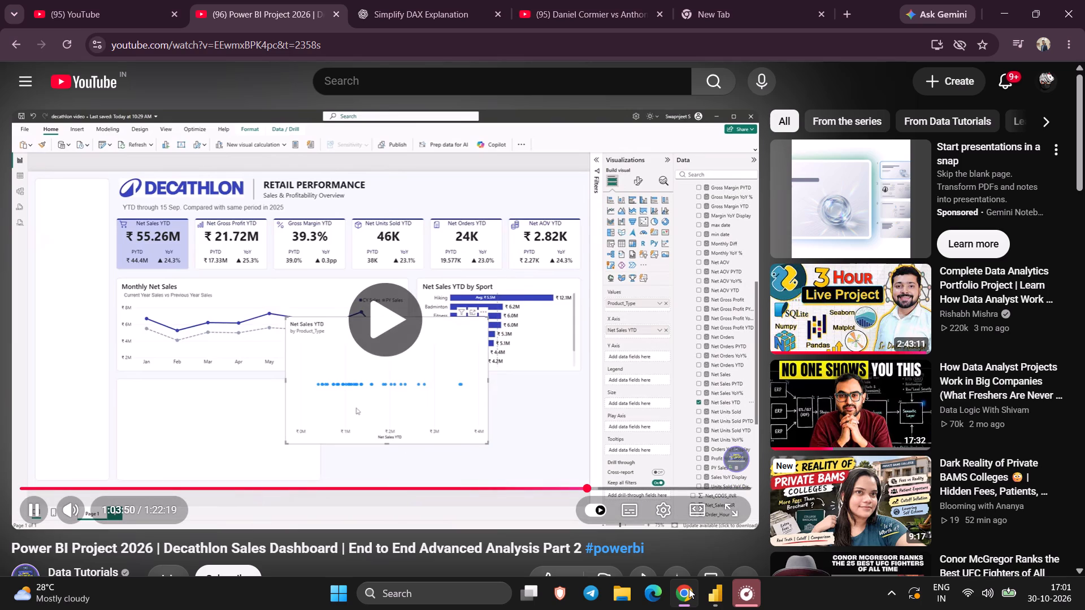
left_click(606, 376)
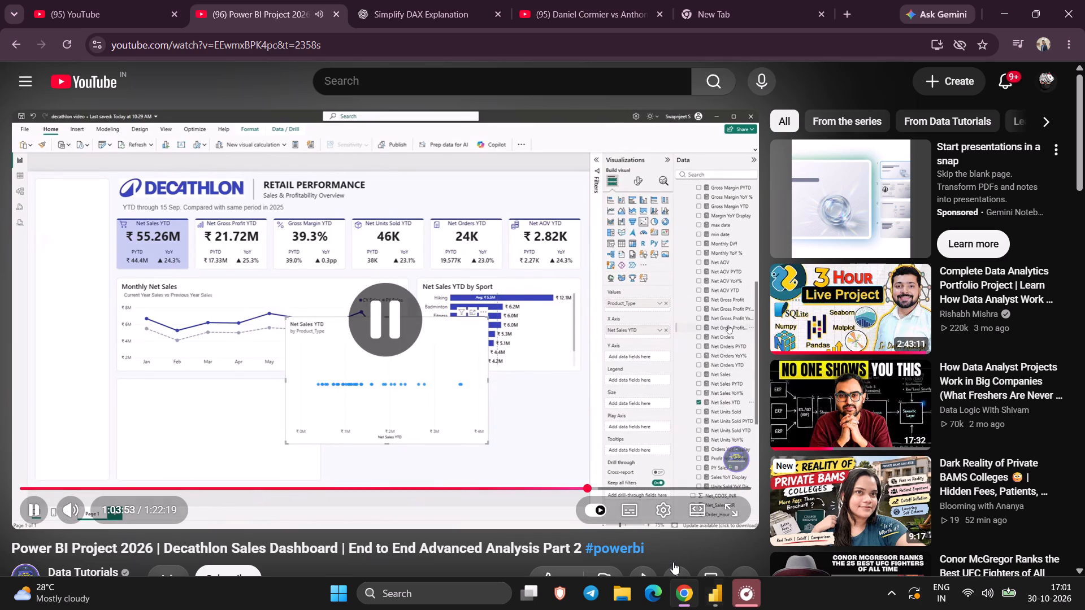
Switch to Power BI, select the empty scatter chart below the line chart, and assign Product_Type from the products table as Values.
left_click(713, 589)
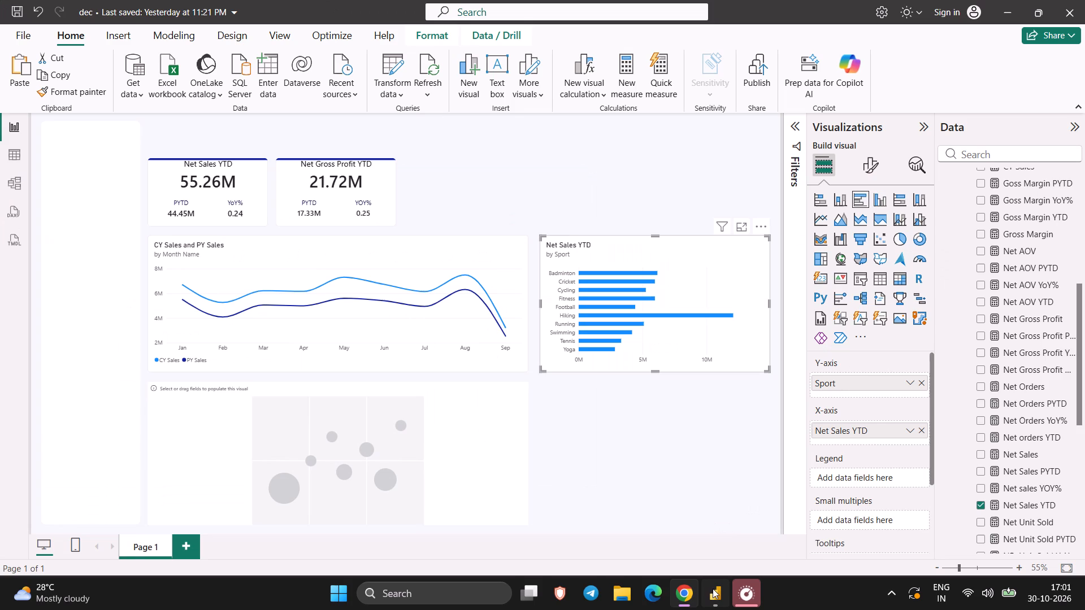
left_click(389, 426)
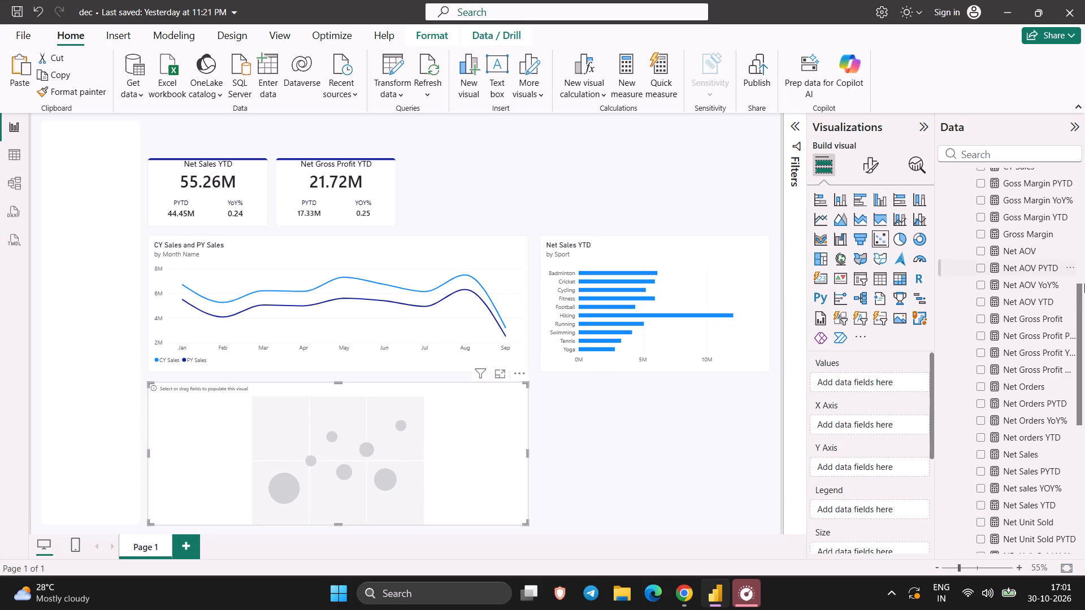
left_click(691, 602)
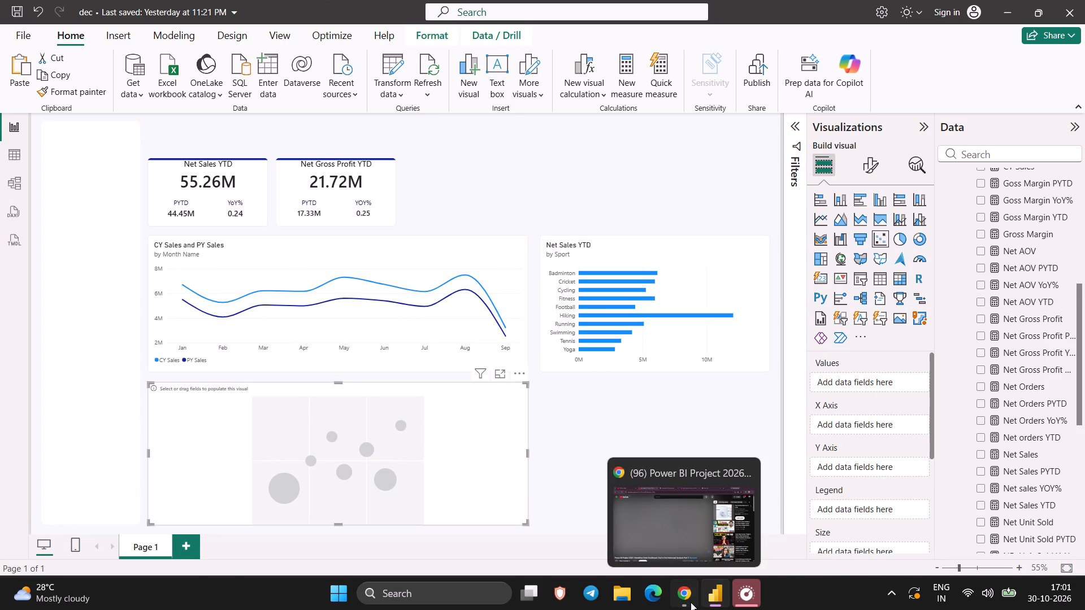
left_click(691, 602)
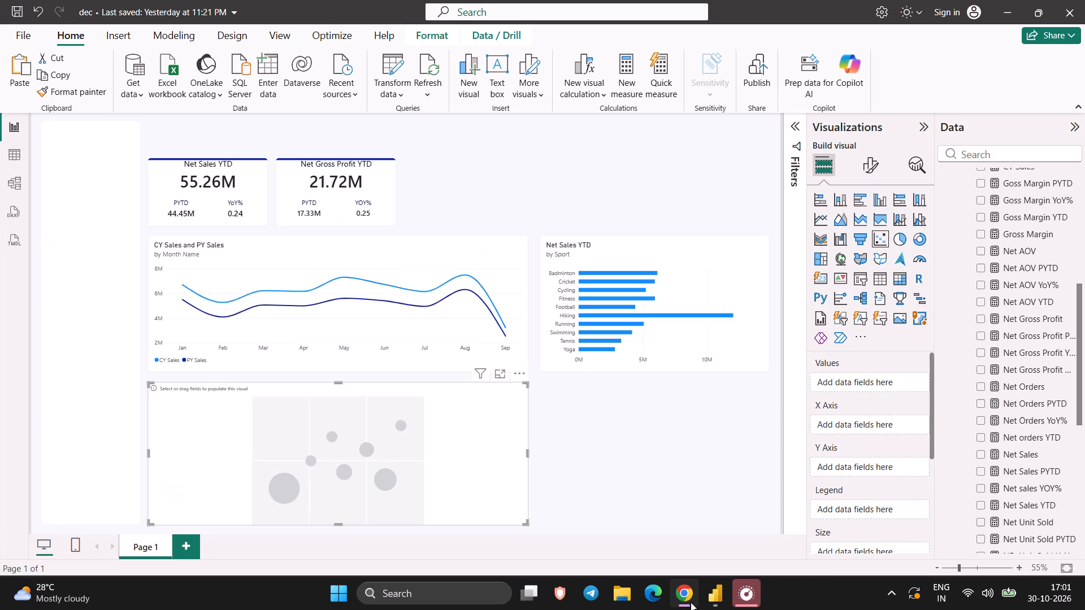
scroll(1055, 231, "up", 6)
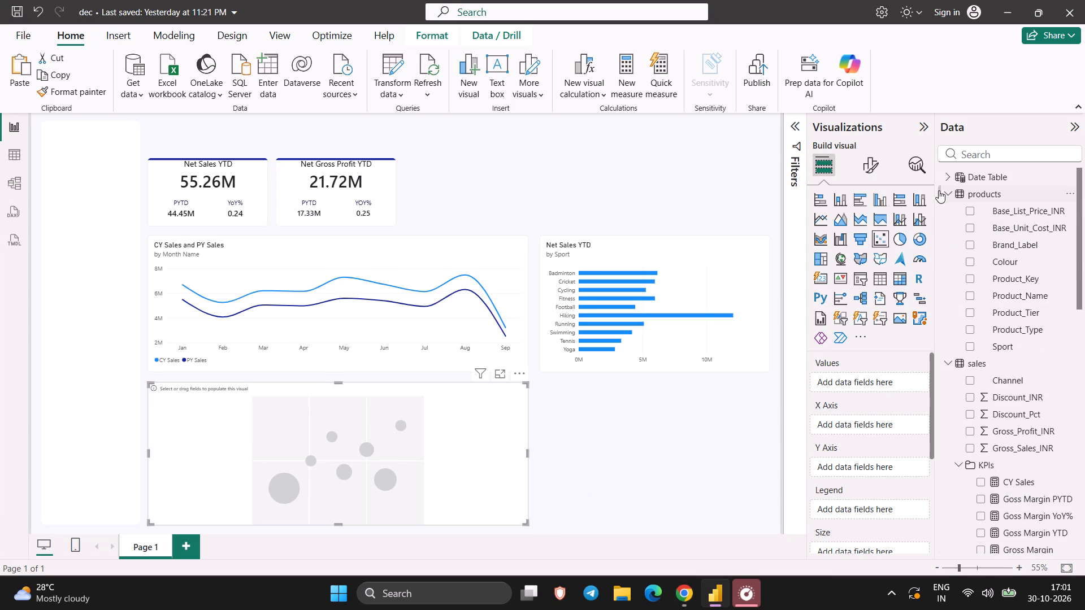
left_click(965, 330)
left_click(967, 329)
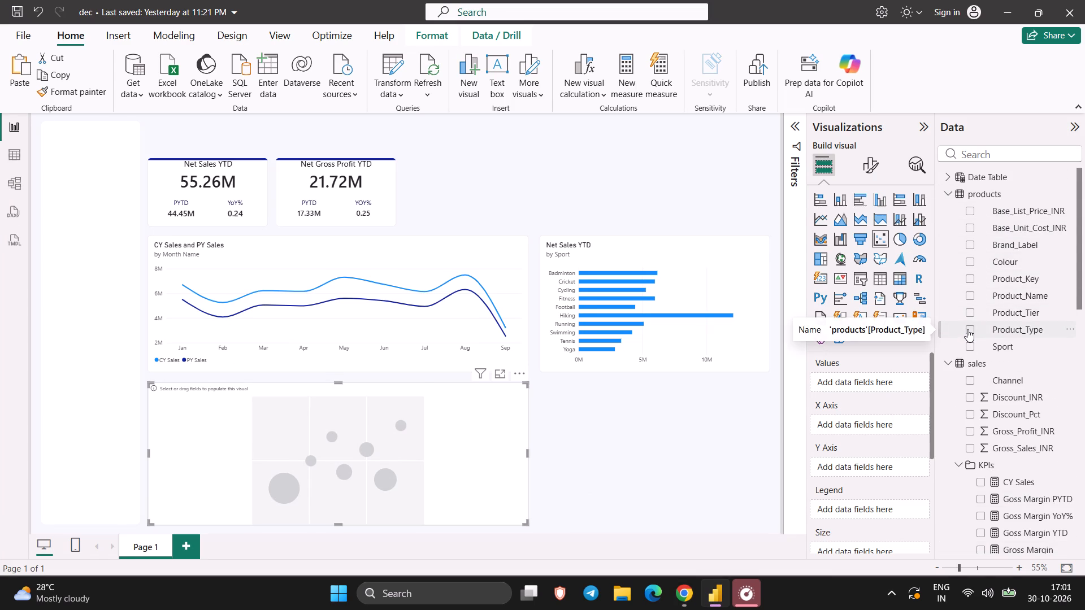
Recheck the tutorial's X Axis field in Chrome and assign Net Sales YTD as the Power BI scatter chart's X Axis.
left_click(689, 597)
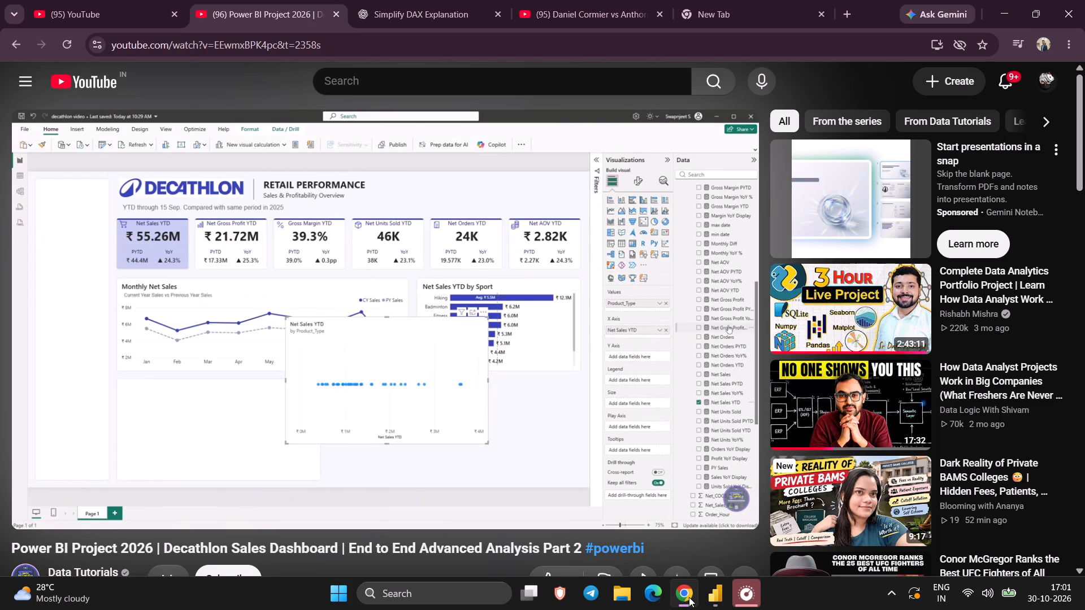
left_click(689, 597)
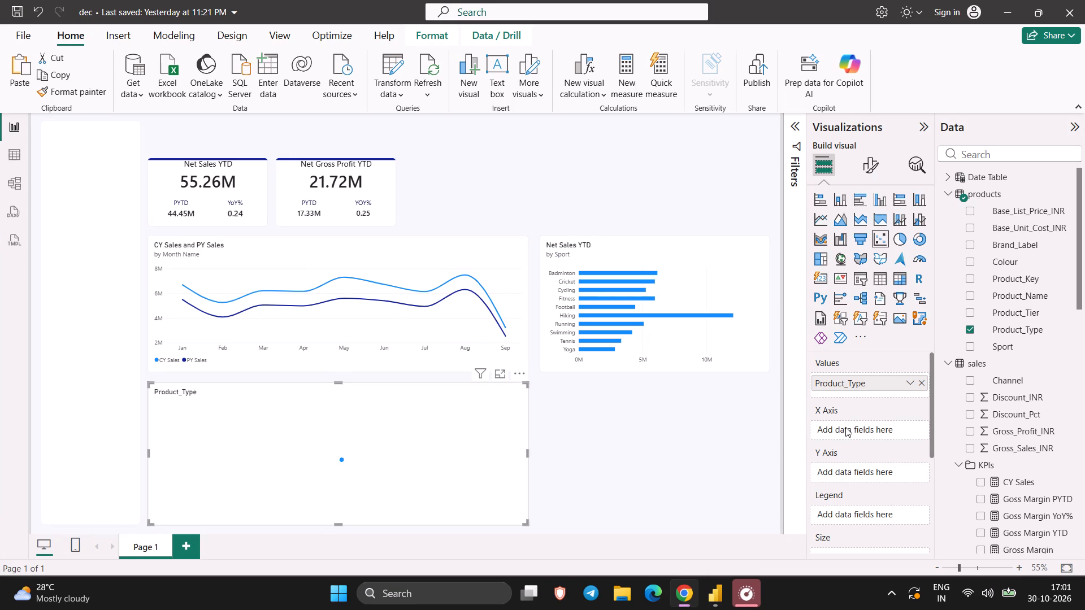
left_click(845, 427)
scroll(1022, 420, "down", 4)
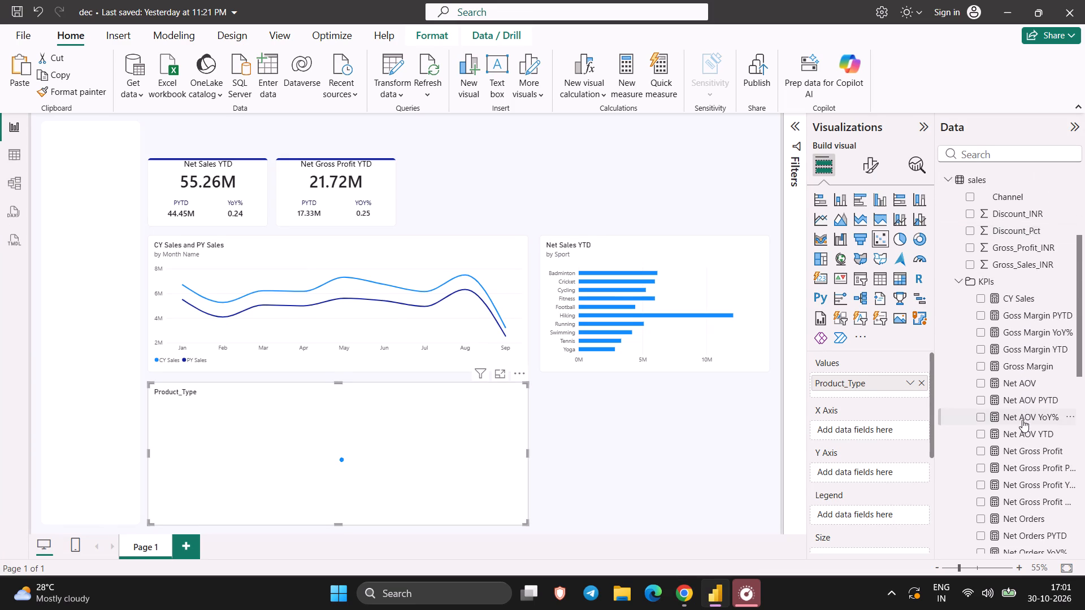
scroll(1022, 420, "down", 2)
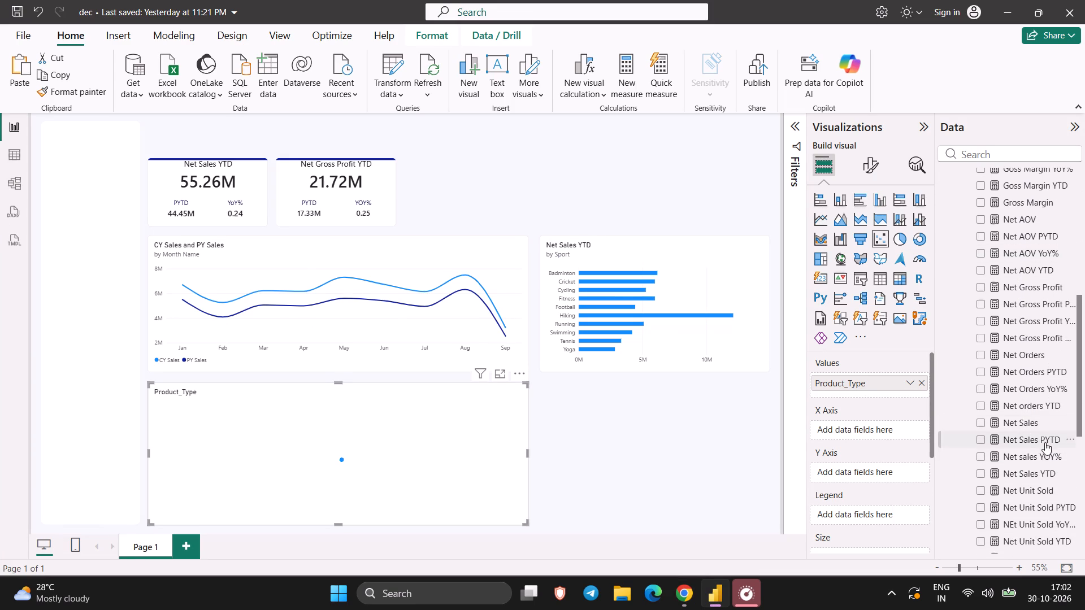
left_click(690, 593)
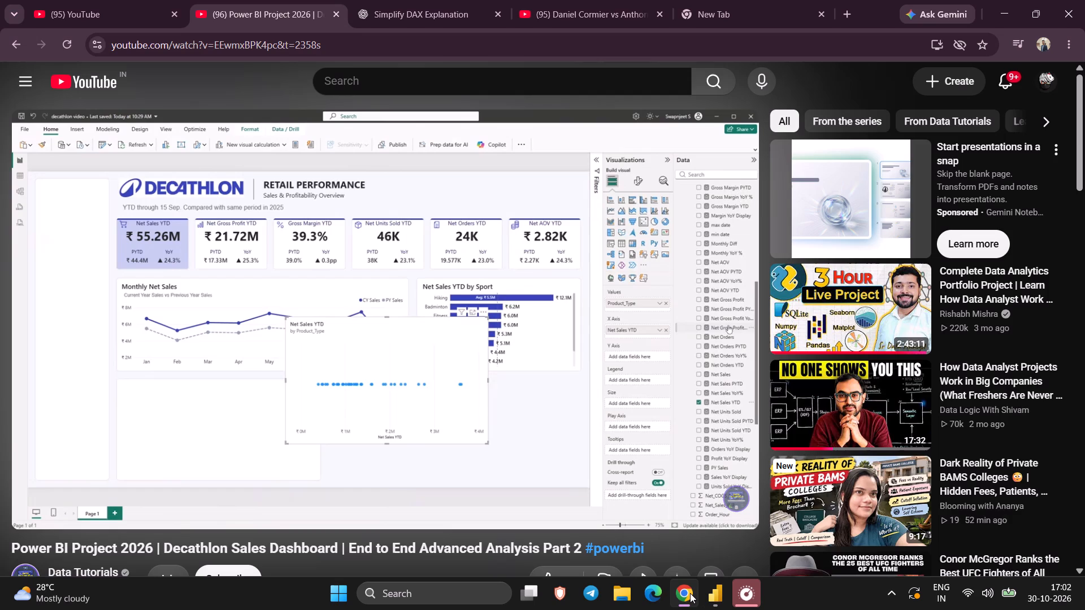
left_click(690, 593)
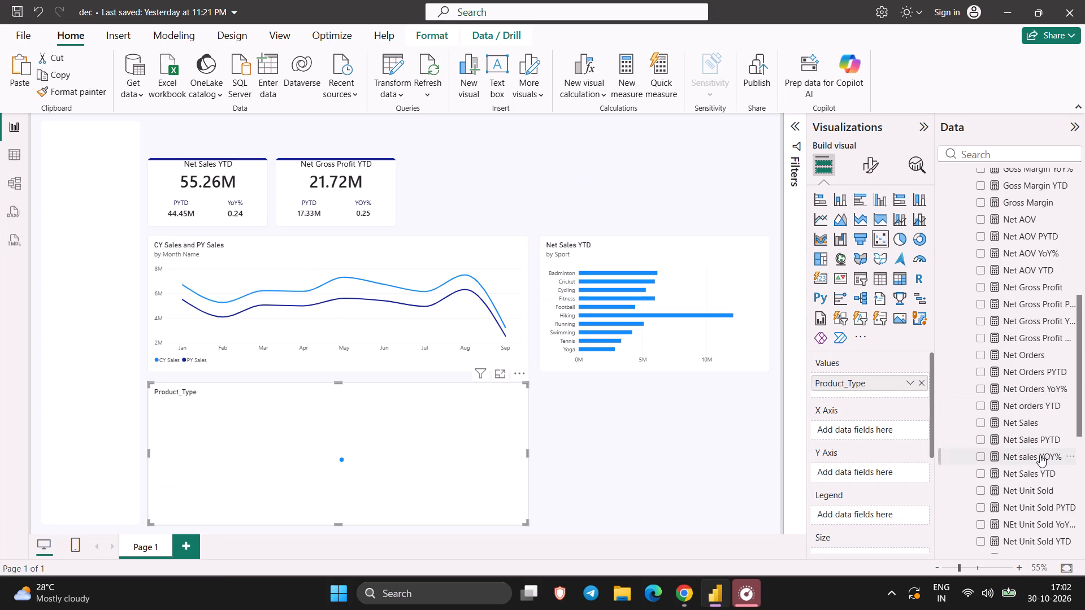
left_click(983, 473)
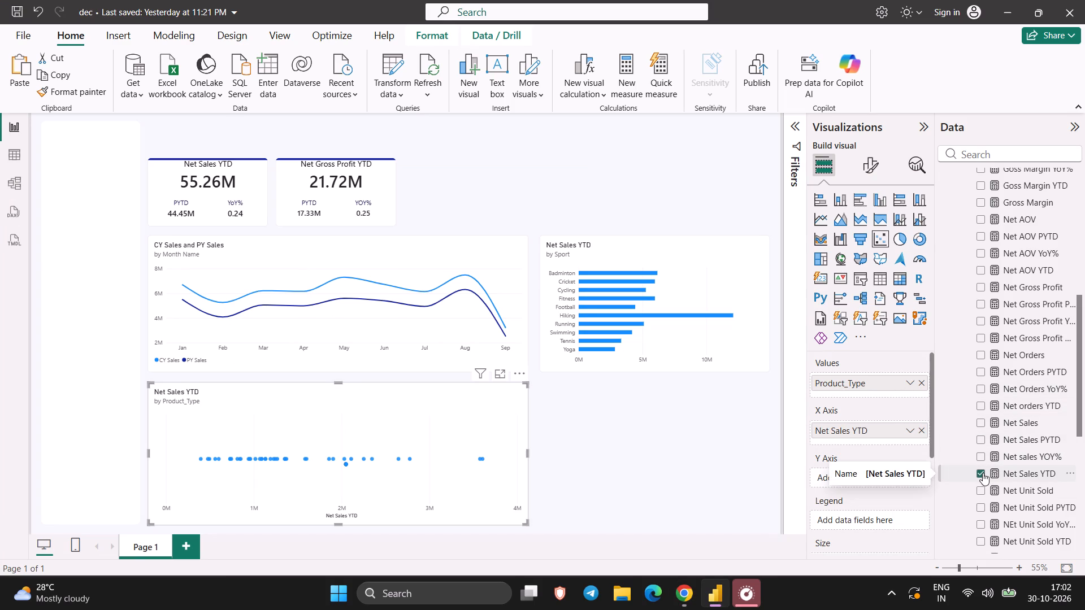
Play the tutorial in Chrome for the Y Axis field and assign Goss Margin YTD as the Power BI scatter chart's Y Axis.
left_click(684, 606)
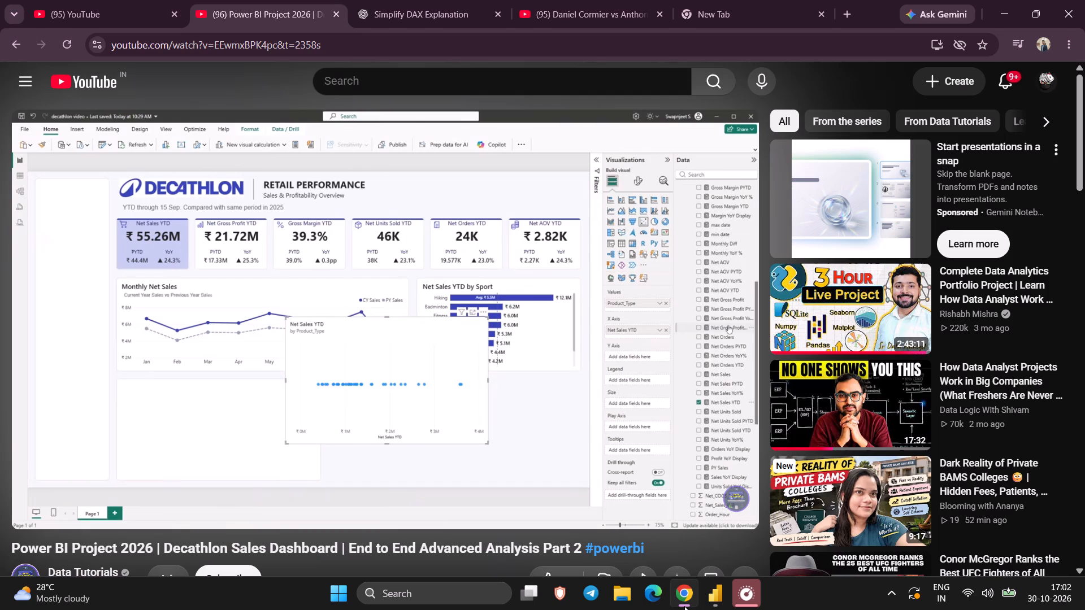
key("space")
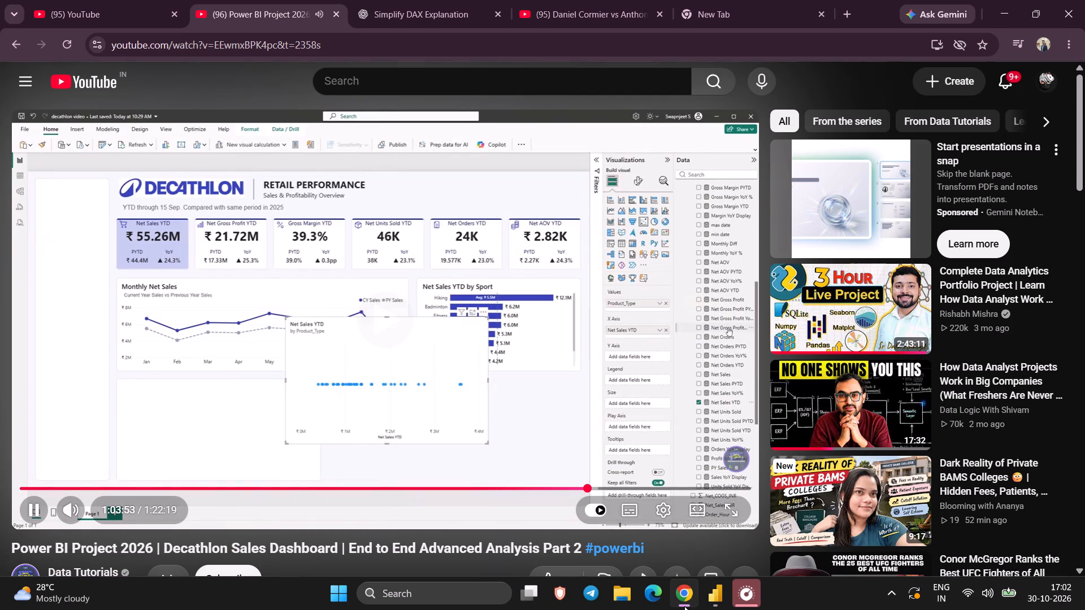
key("space")
key("space")
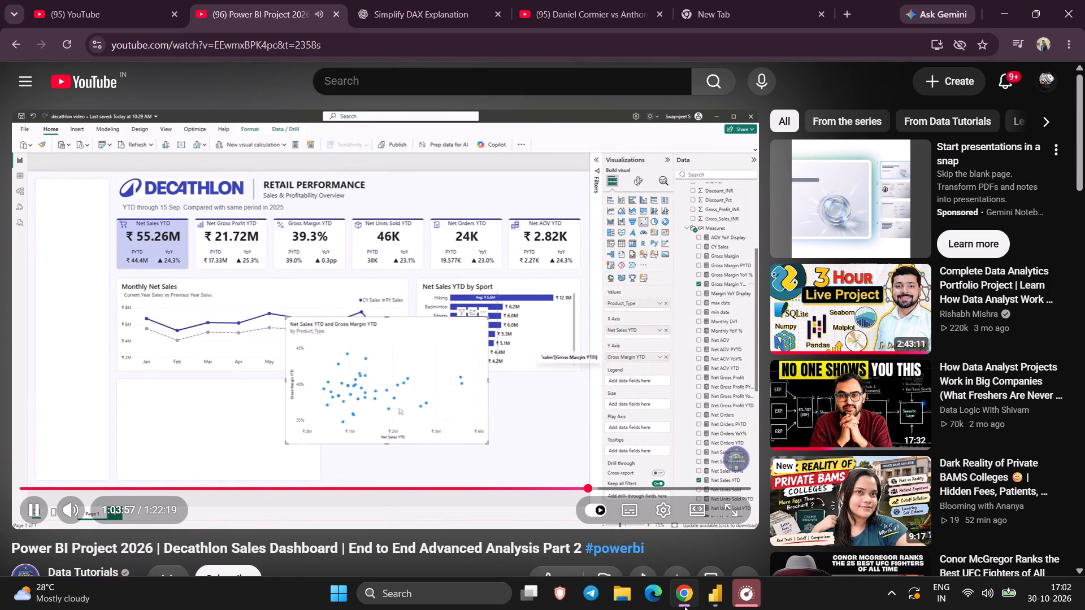
key("space")
left_click(715, 599)
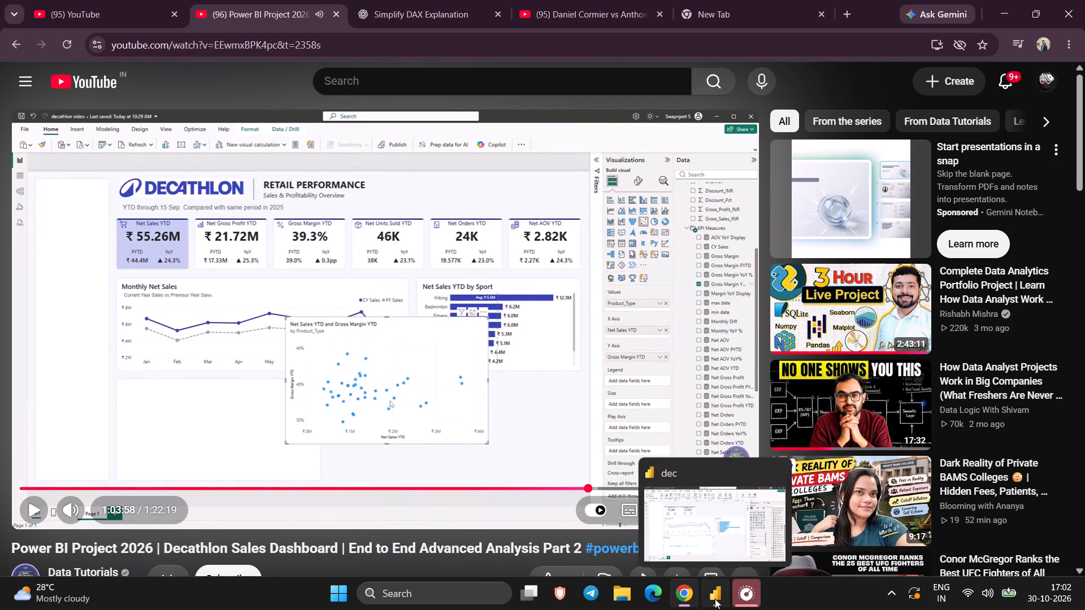
left_click(852, 475)
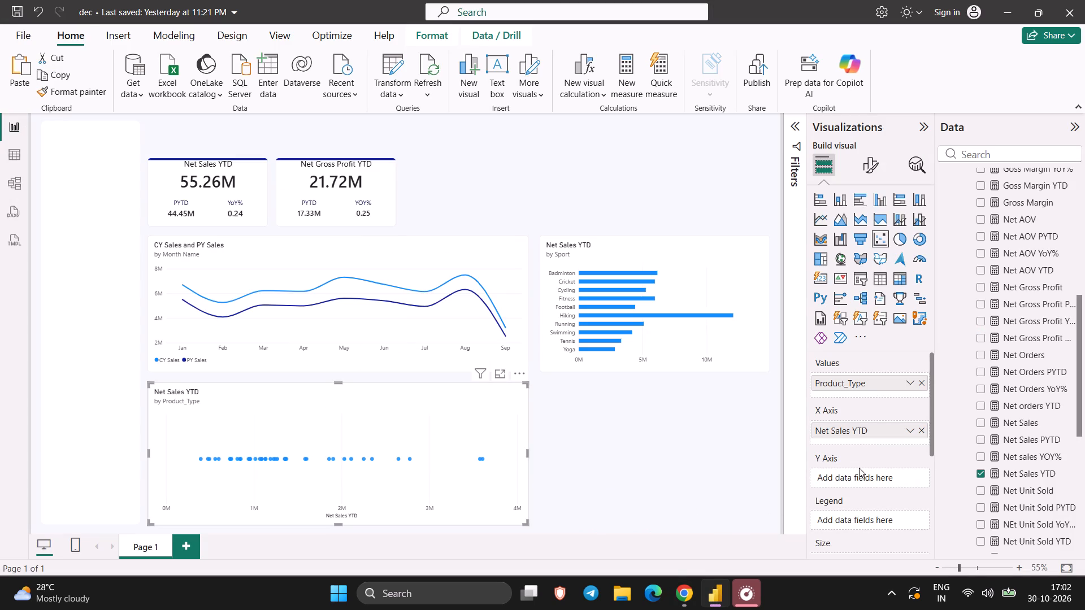
scroll(1017, 230, "up", 1)
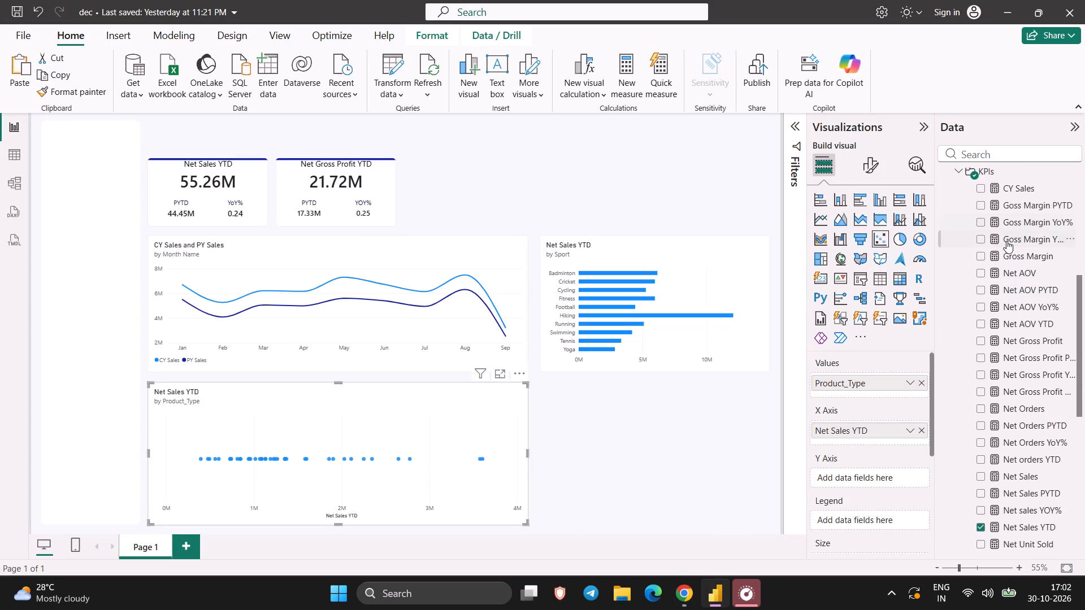
left_click(980, 236)
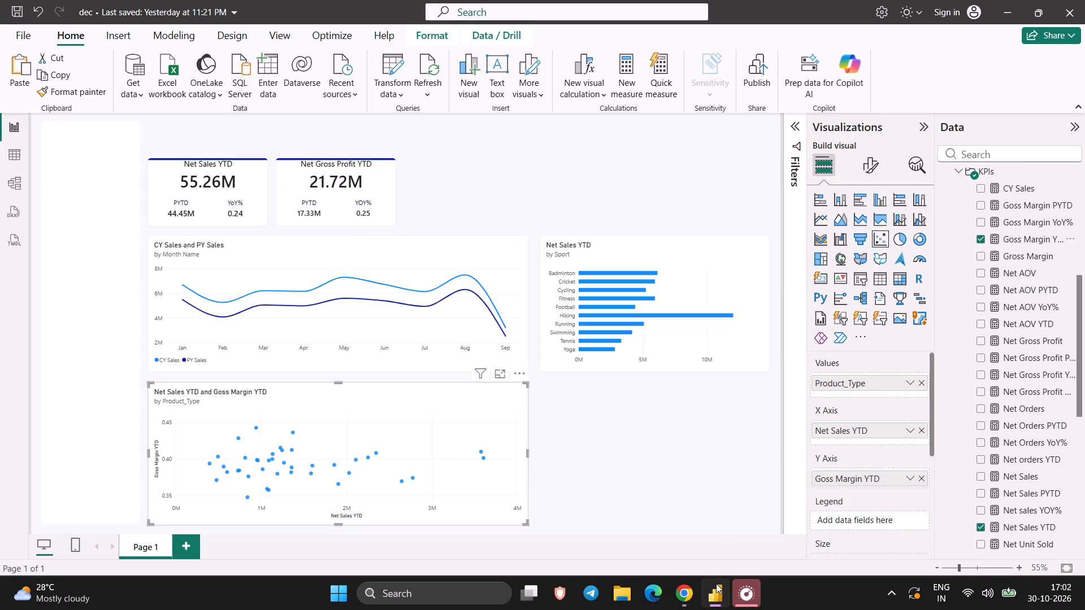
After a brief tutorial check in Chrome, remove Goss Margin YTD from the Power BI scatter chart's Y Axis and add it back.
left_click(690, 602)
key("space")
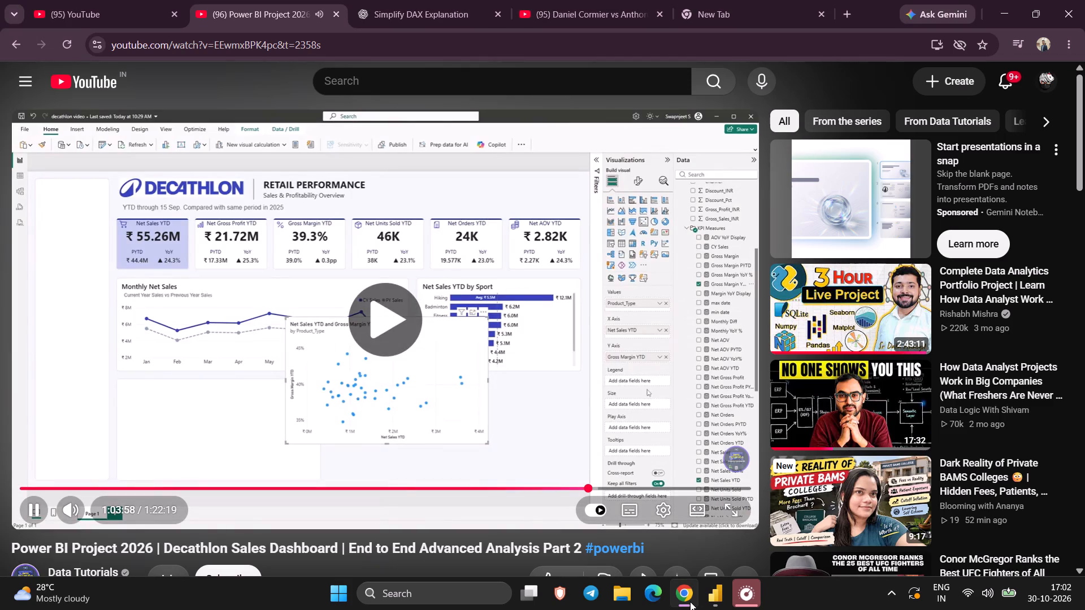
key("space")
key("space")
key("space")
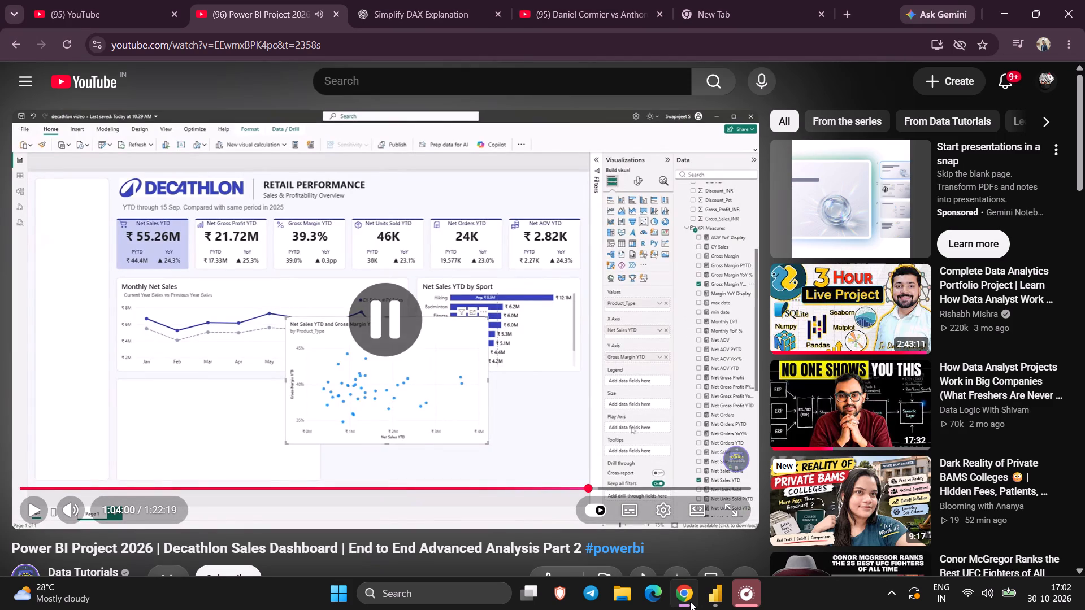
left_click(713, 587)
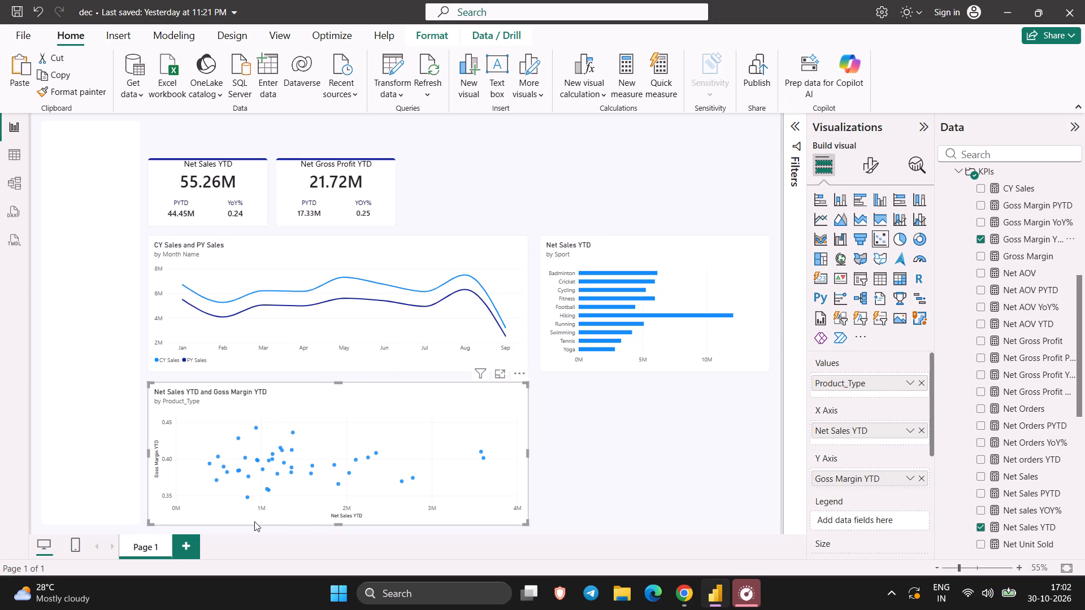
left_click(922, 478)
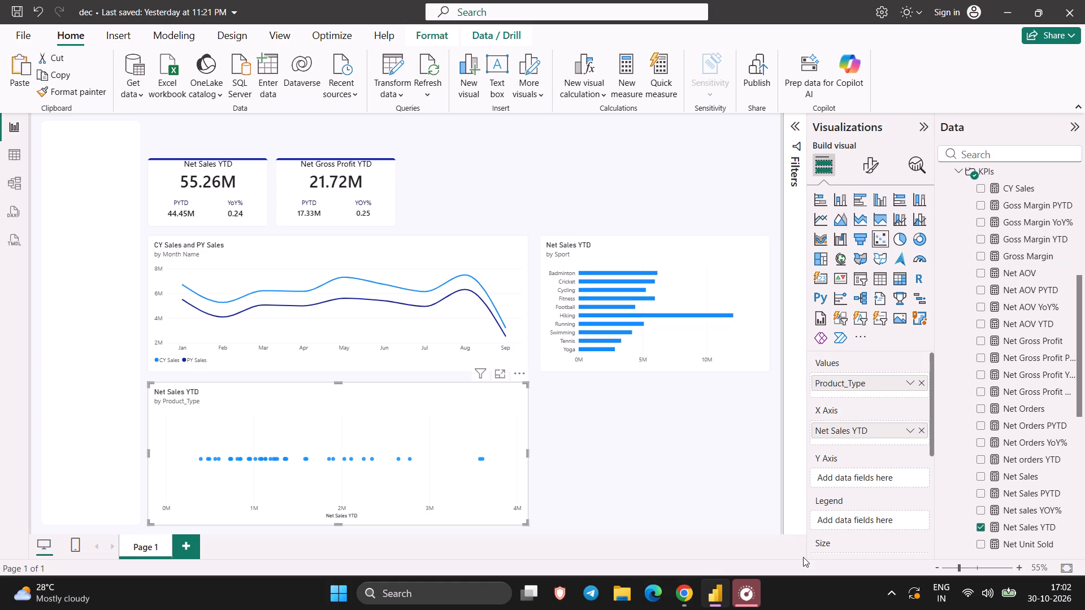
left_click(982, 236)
Return to the tutorial in Chrome and watch, with pauses, which measure gets assigned to the scatter chart's Size.
left_click(682, 599)
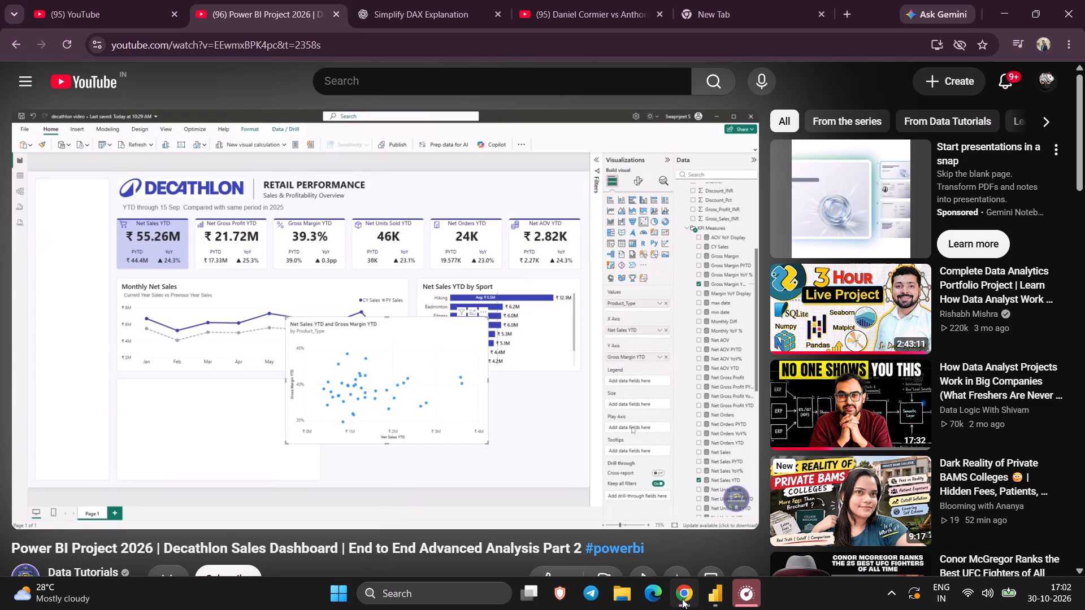
key("space")
key("space")
key("space")
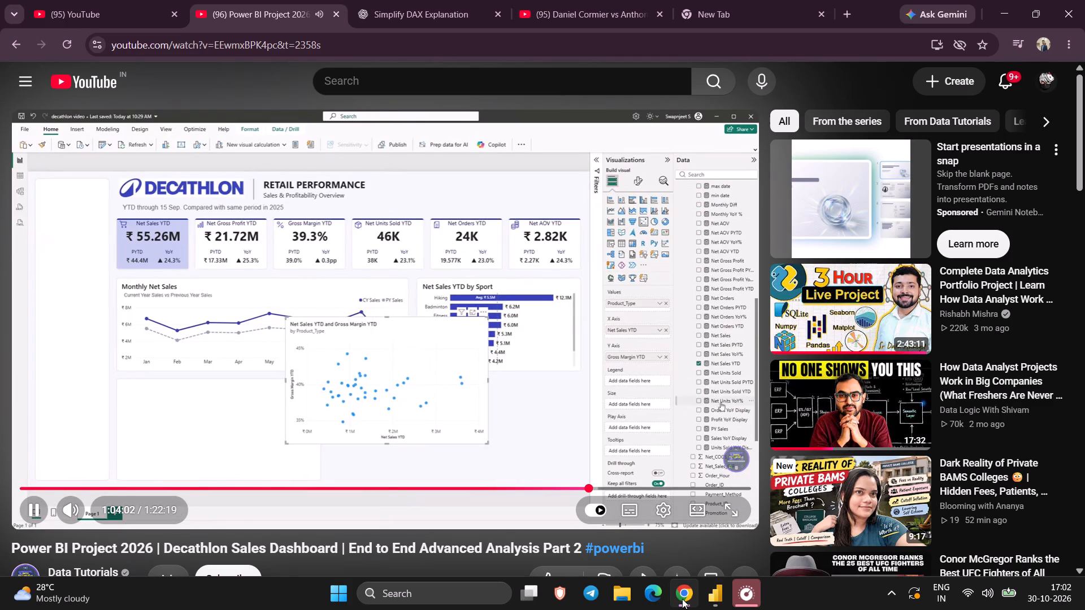
key("space")
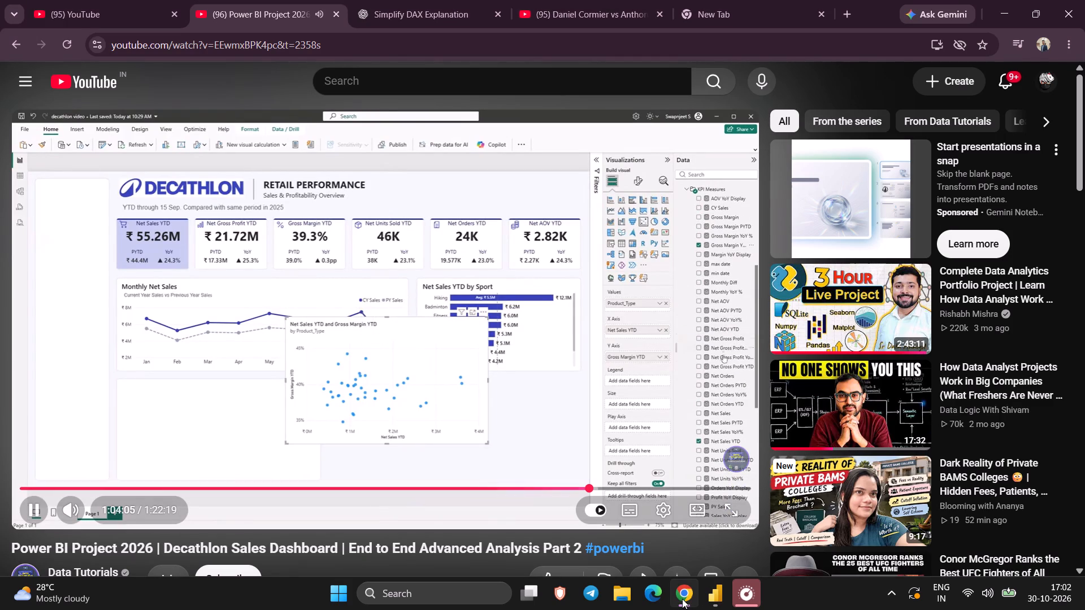
key("space")
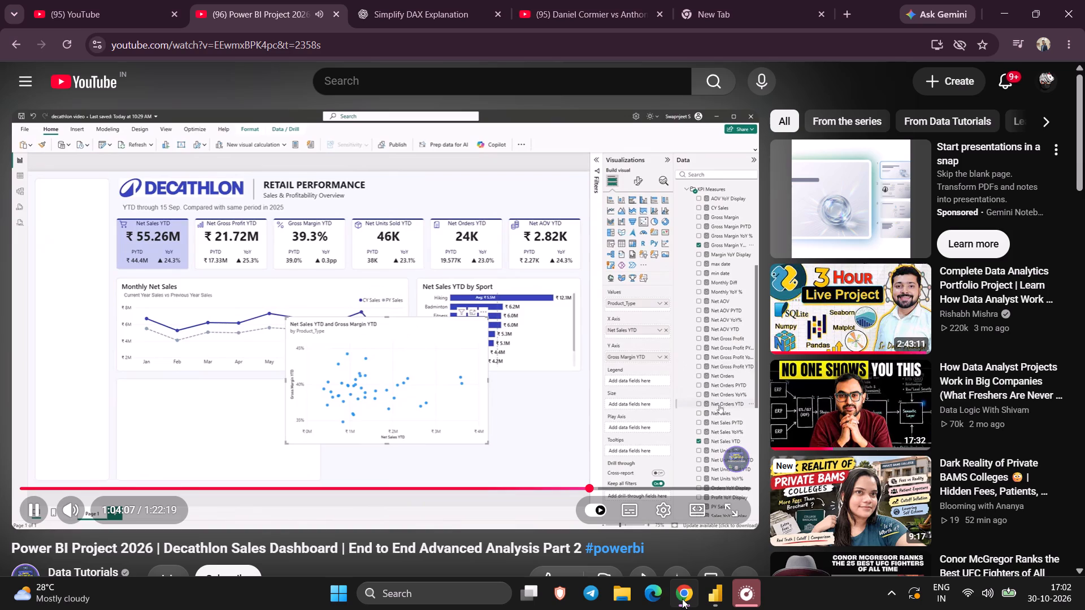
key("space")
key("space")
key("space")
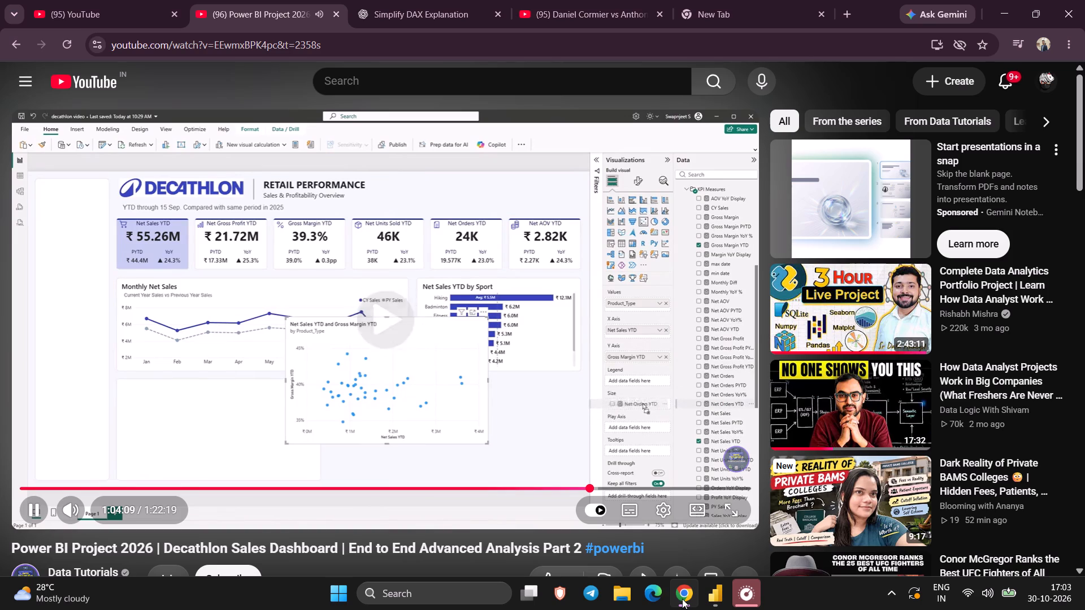
key("space")
key("space")
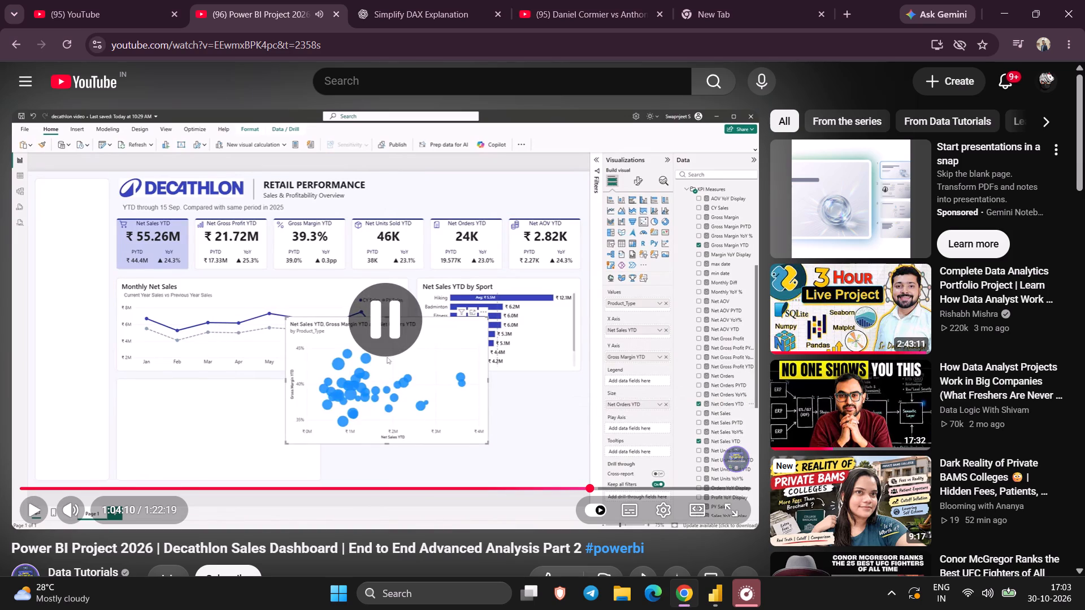
Switch to Power BI and assign the Net orders YTD measure to the scatter chart's Size.
left_click(711, 587)
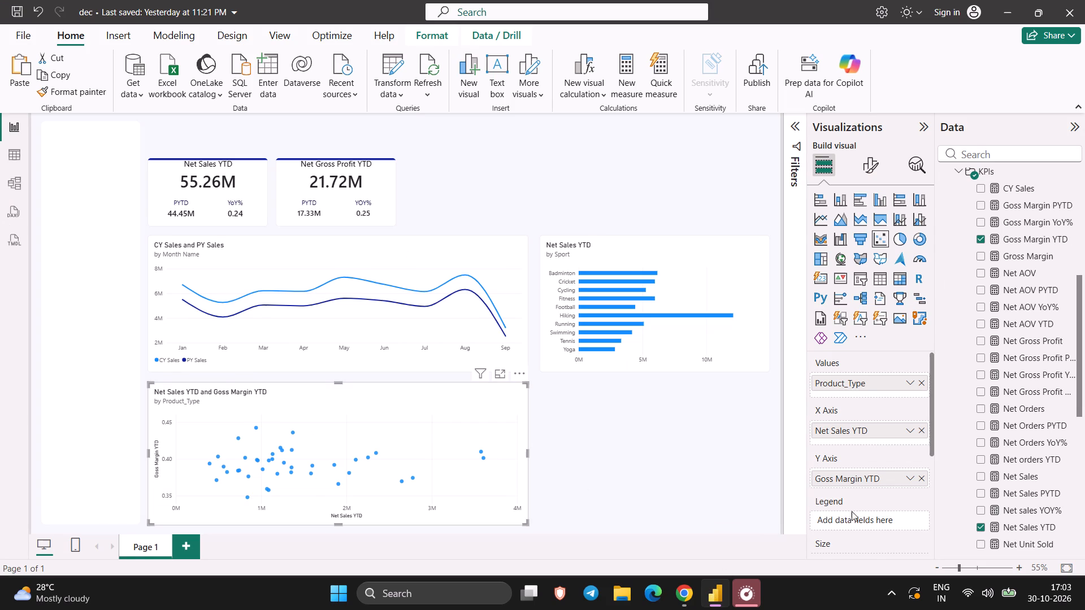
scroll(856, 517, "down", 1)
left_click(856, 517)
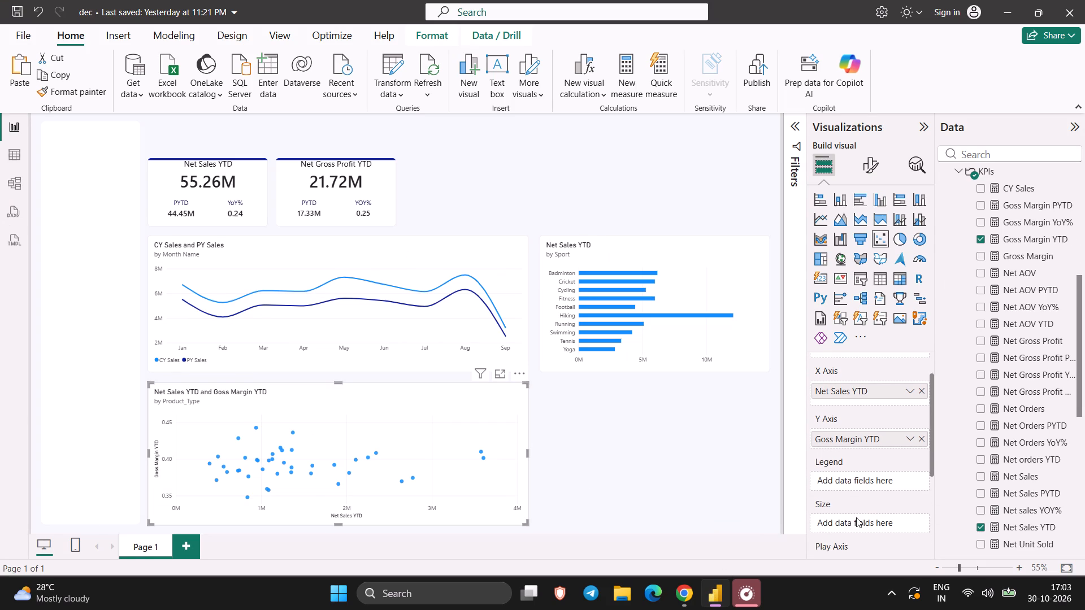
left_click(859, 527)
scroll(1011, 489, "down", 2)
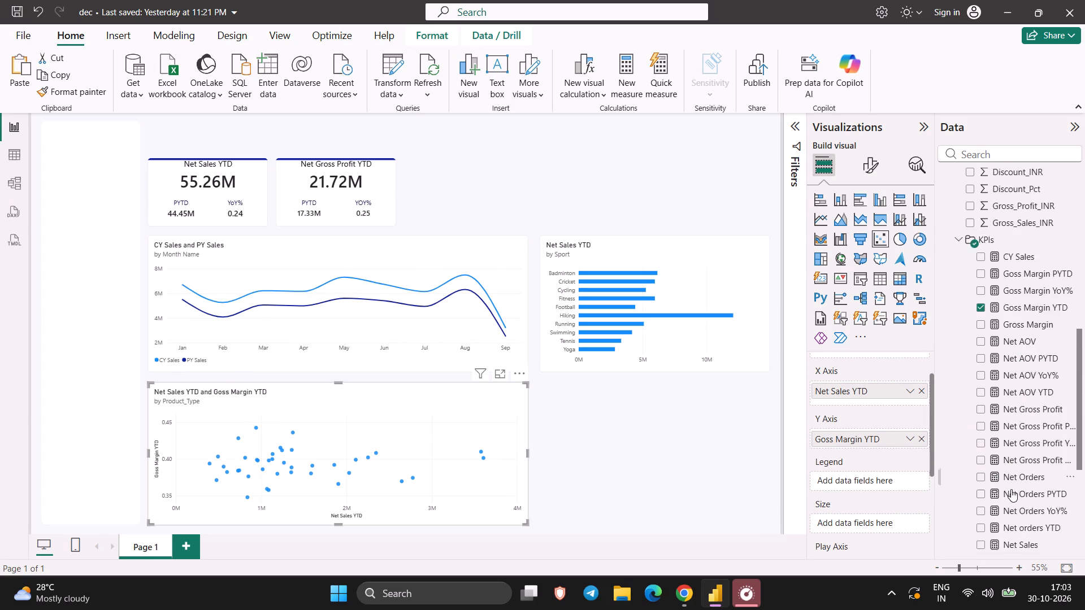
scroll(1011, 489, "down", 1)
scroll(1018, 382, "up", 1)
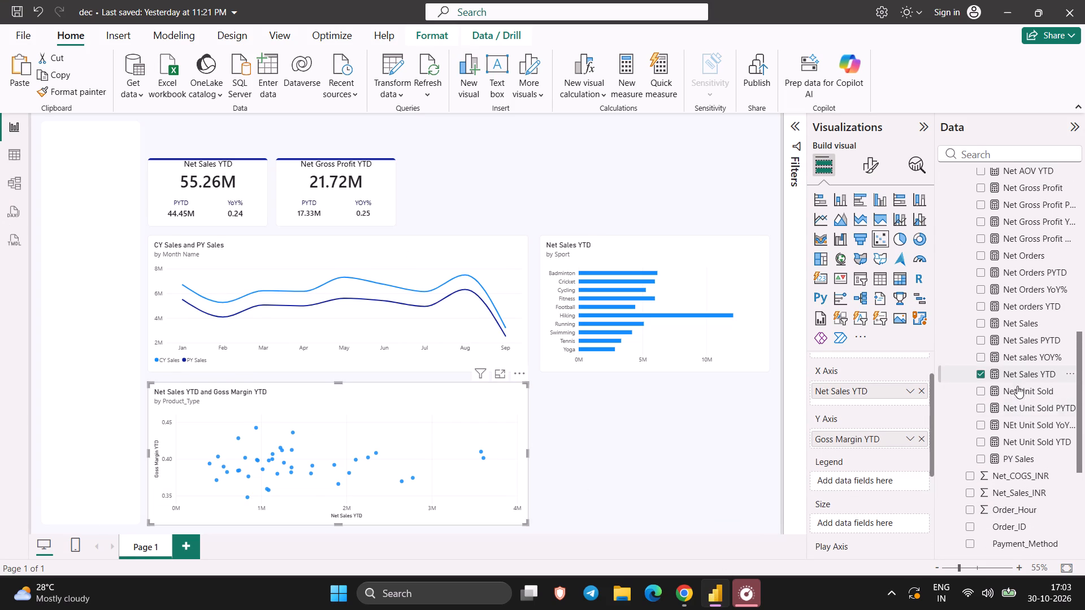
scroll(1022, 340, "up", 1)
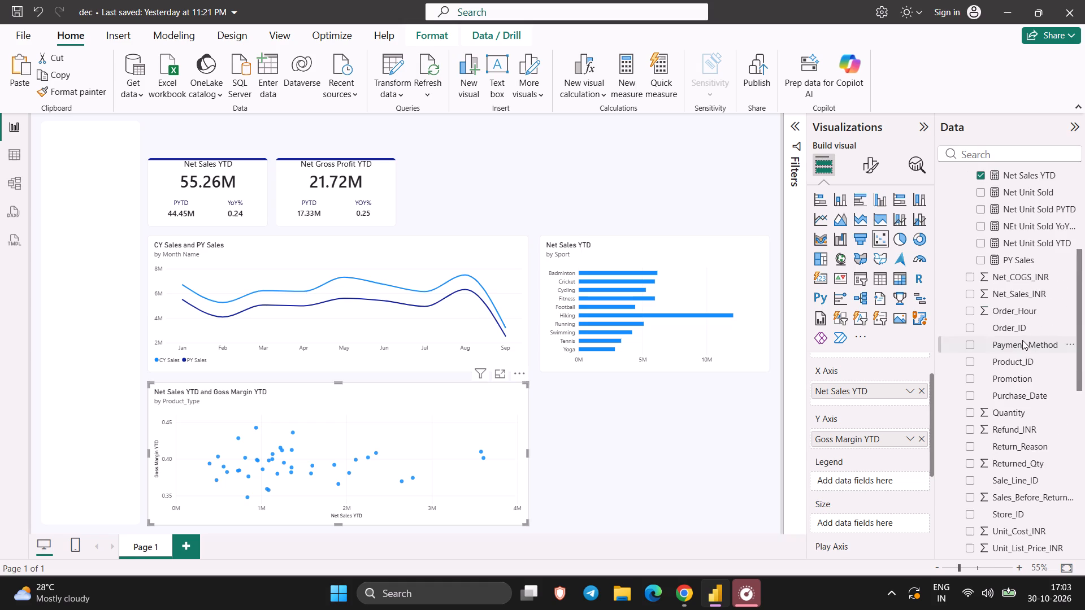
scroll(1008, 415, "up", 1)
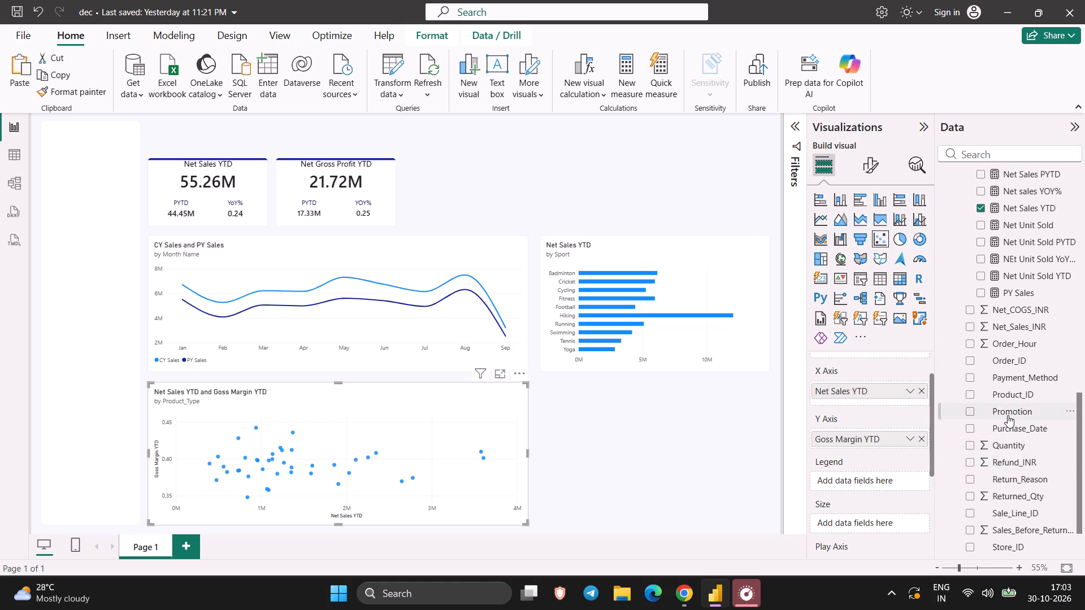
scroll(1008, 415, "up", 2)
scroll(1038, 277, "up", 3)
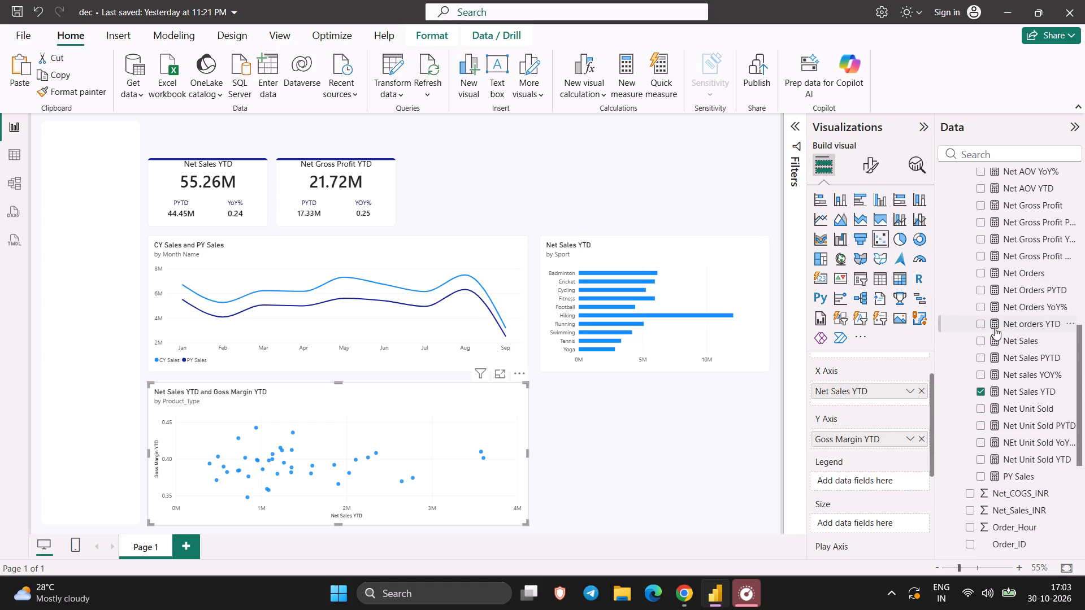
left_click_drag(994, 325, 935, 426)
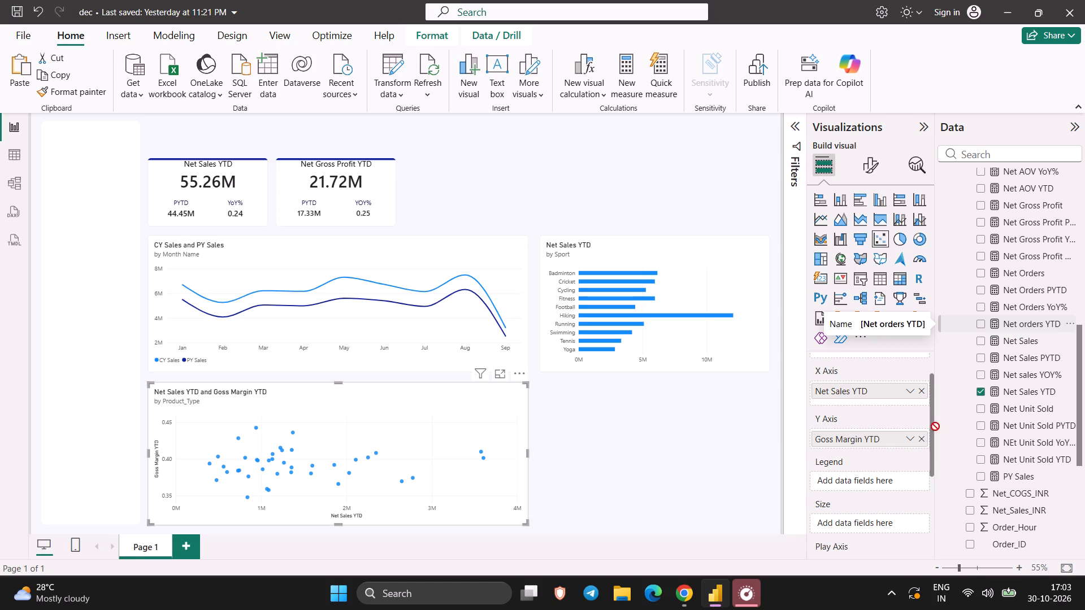
left_click_drag(935, 426, 860, 525)
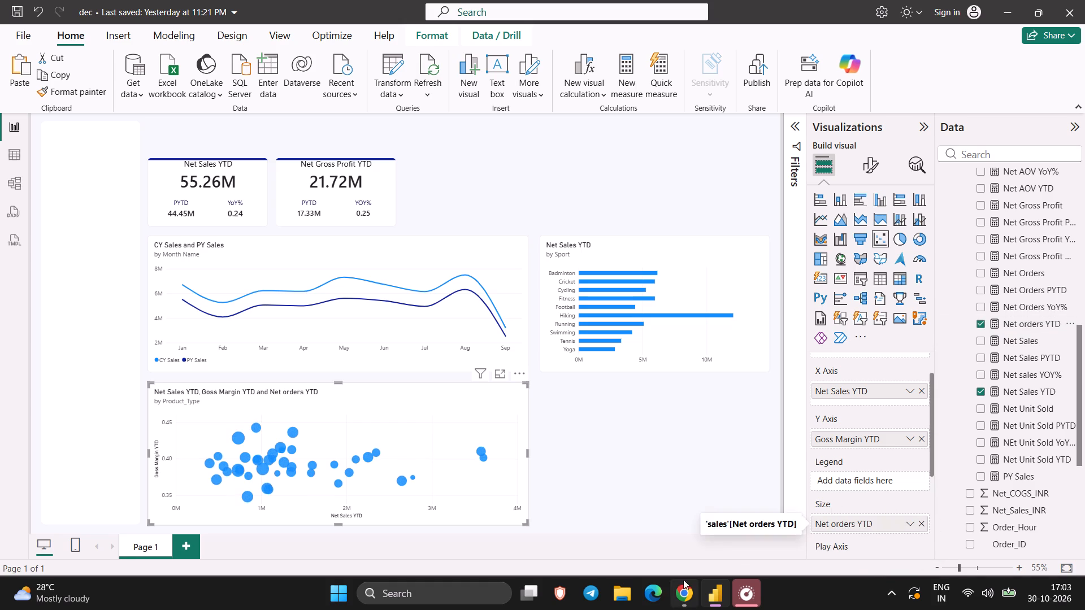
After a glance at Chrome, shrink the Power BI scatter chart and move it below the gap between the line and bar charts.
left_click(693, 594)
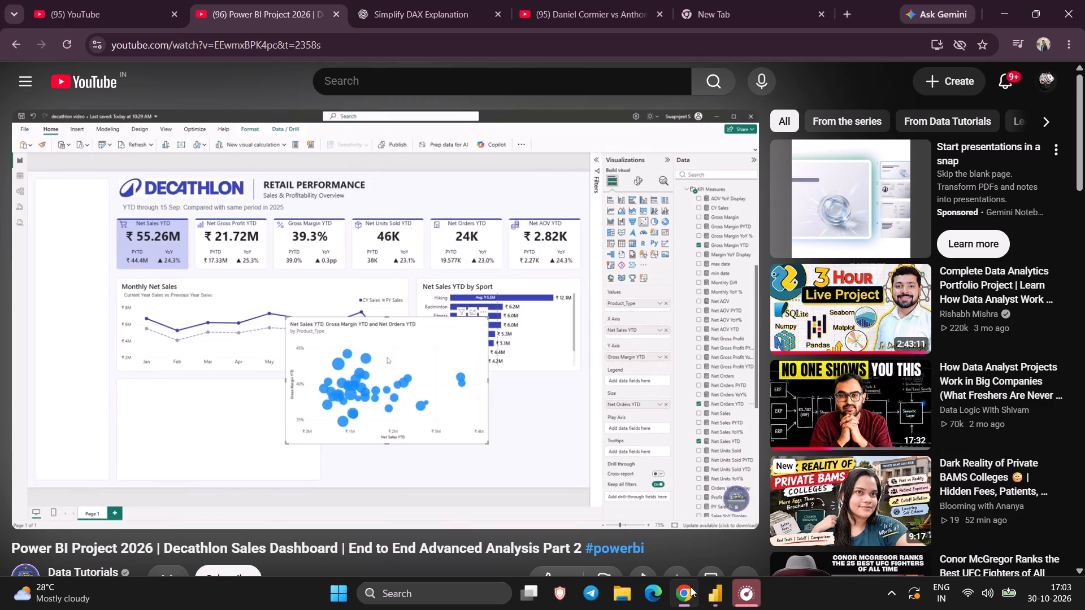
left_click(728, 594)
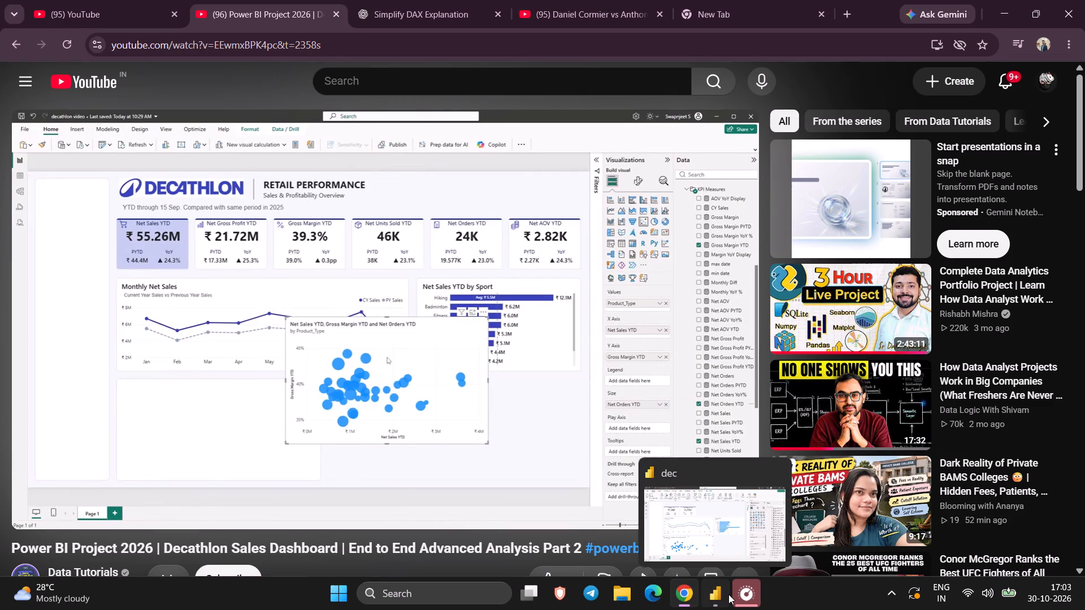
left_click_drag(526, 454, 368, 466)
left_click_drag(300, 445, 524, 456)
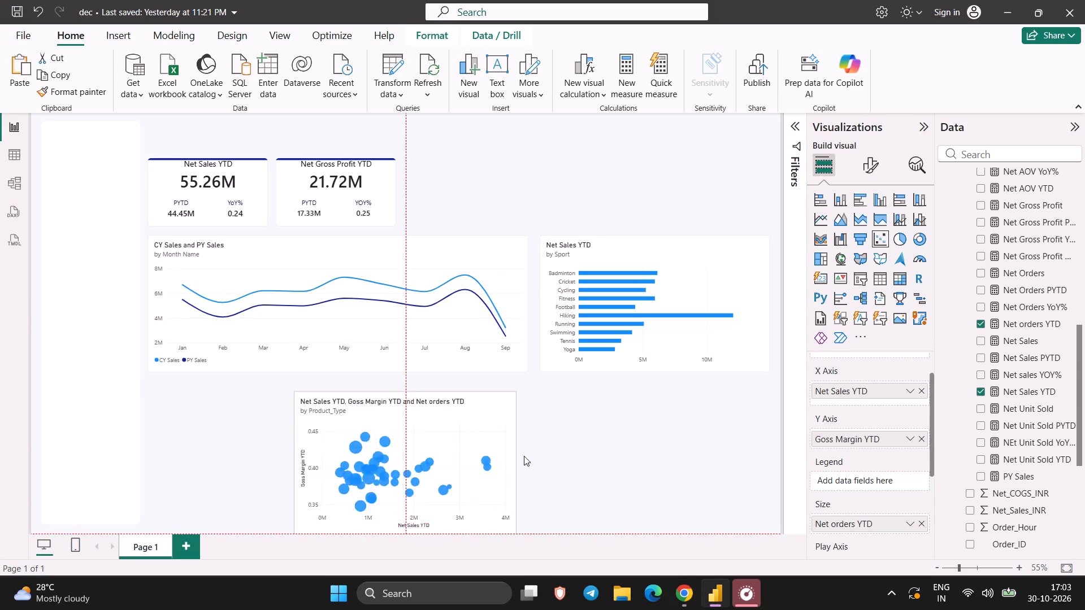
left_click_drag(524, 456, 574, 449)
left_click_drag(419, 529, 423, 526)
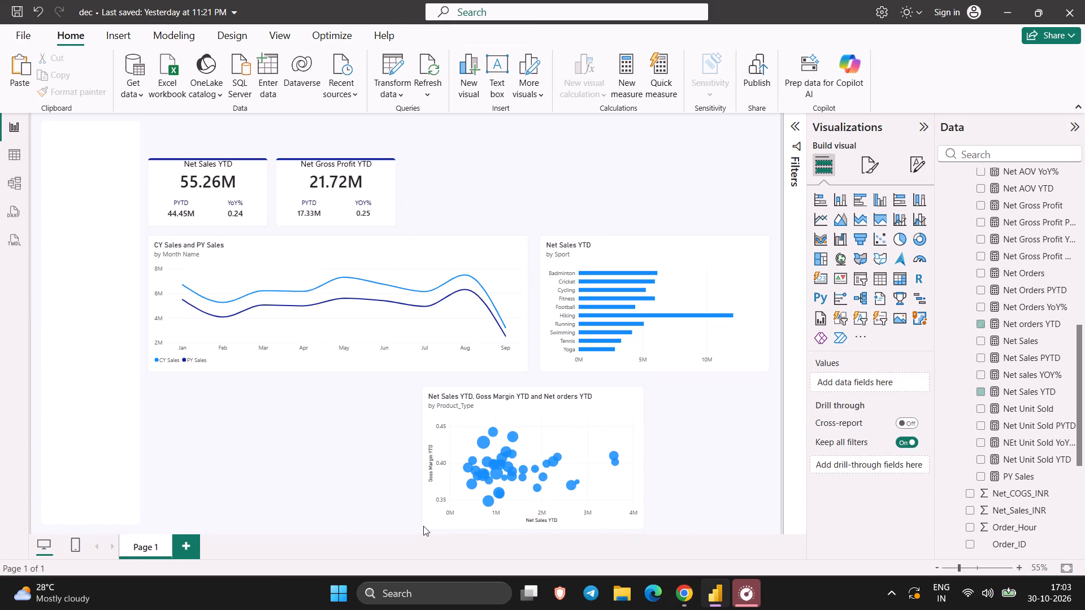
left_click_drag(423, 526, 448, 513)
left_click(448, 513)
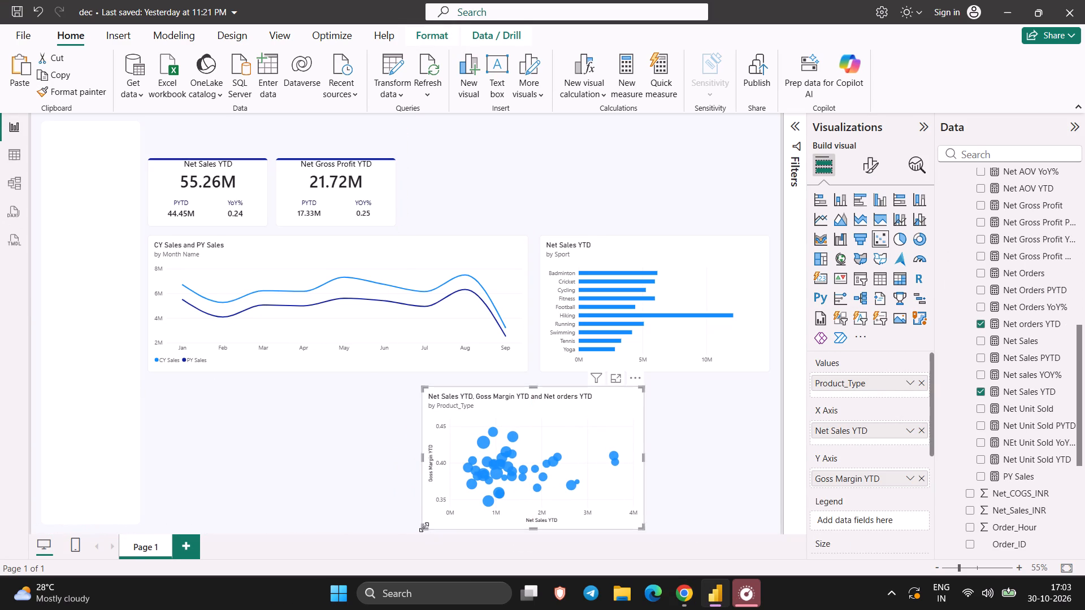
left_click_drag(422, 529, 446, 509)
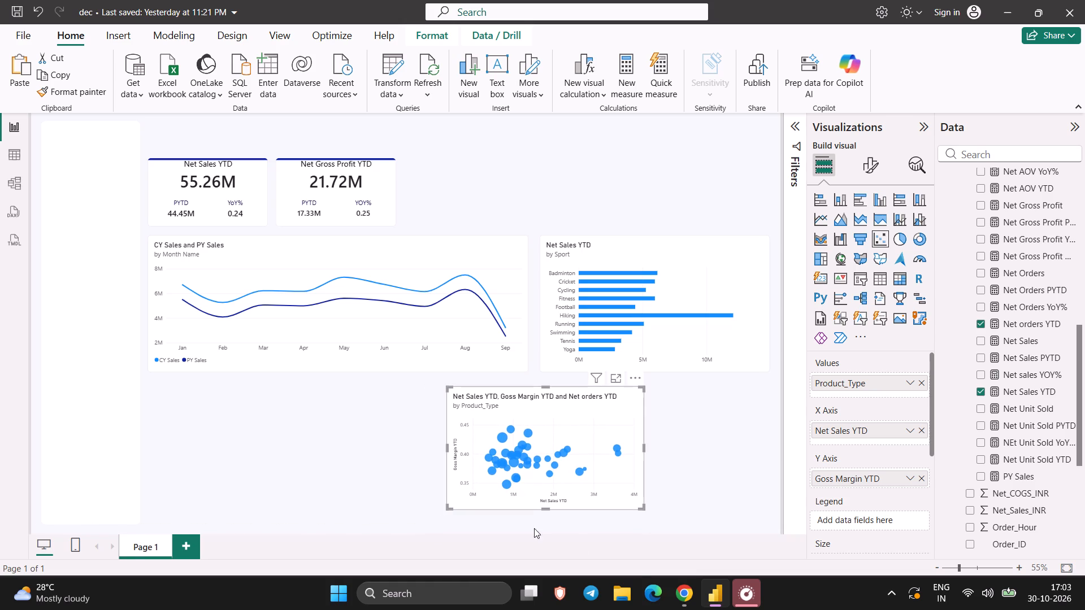
Resume the Decathlon tutorial in Chrome and skip ahead through the scatter chart's title, placement and axis formatting.
left_click(680, 590)
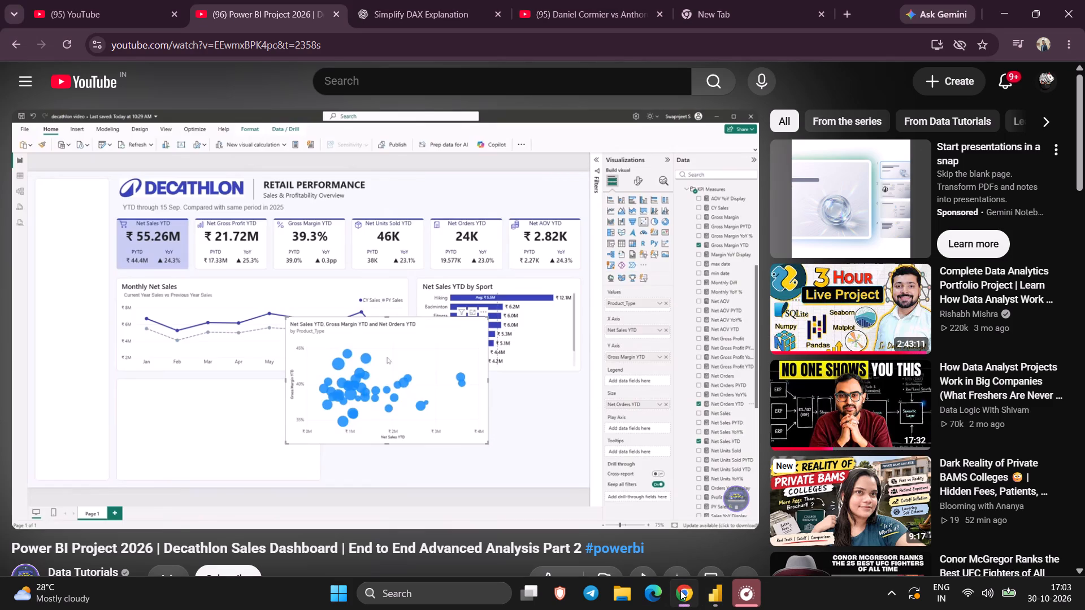
left_click(680, 590)
left_click(680, 590)
key("space")
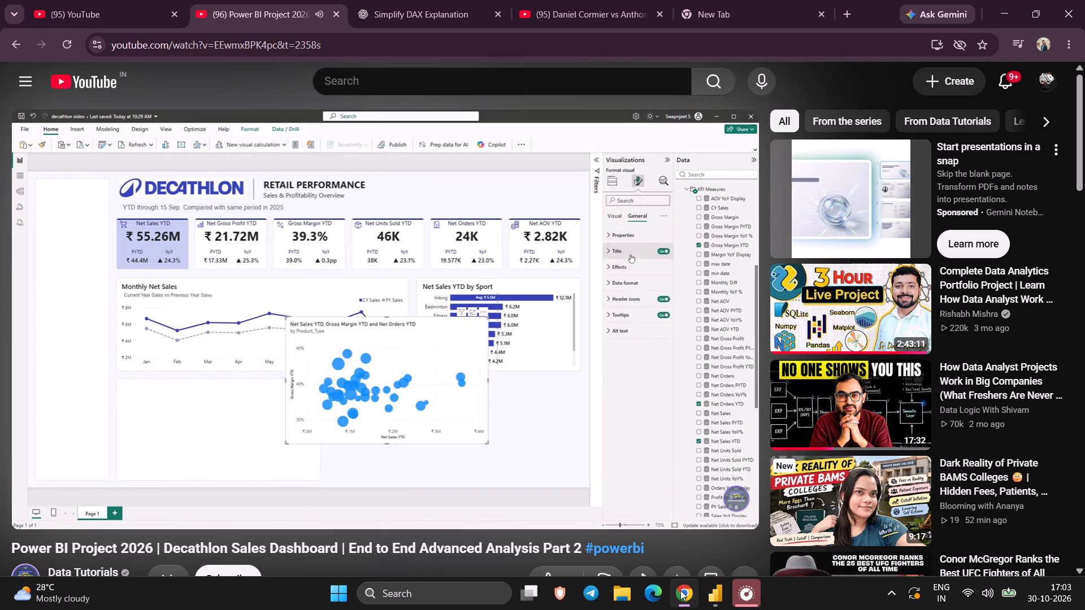
key("Right")
key("Right")
key("Right")
key("Right")
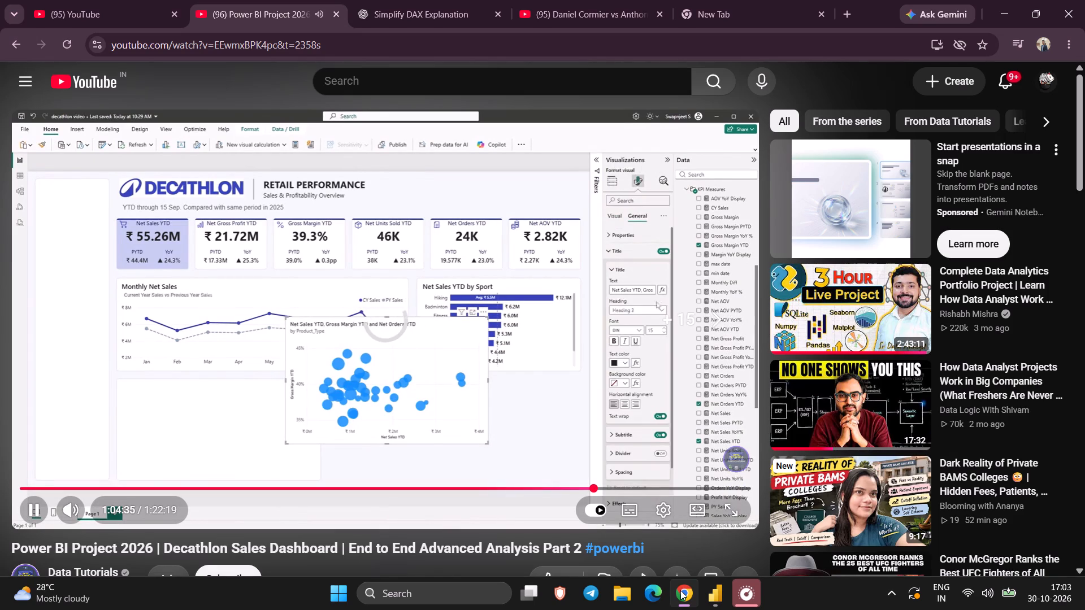
key("Right")
key("Right")
key("Right")
key("Right")
key("Right")
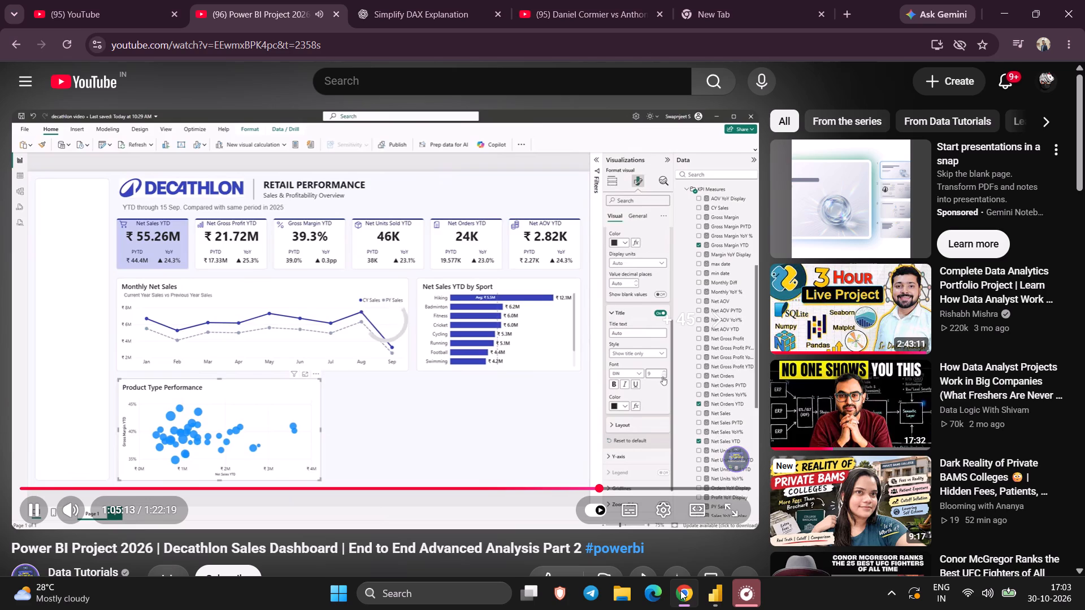
In Power BI, move the scatter chart directly beneath the monthly sales line chart and widen it to nearly the line chart's width.
left_click(717, 604)
left_click_drag(513, 453, 338, 441)
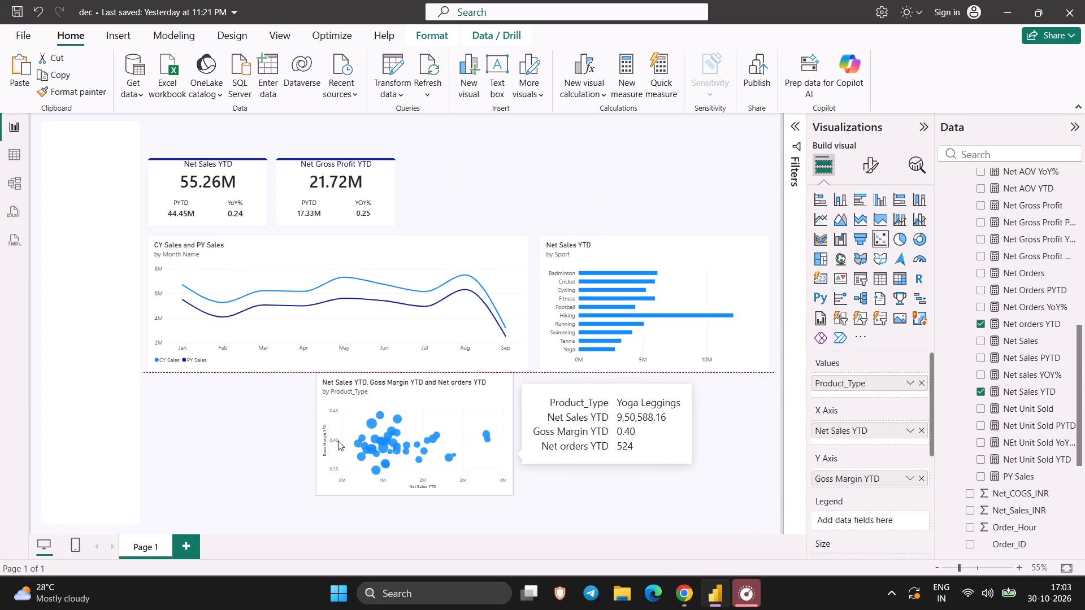
left_click_drag(338, 441, 217, 447)
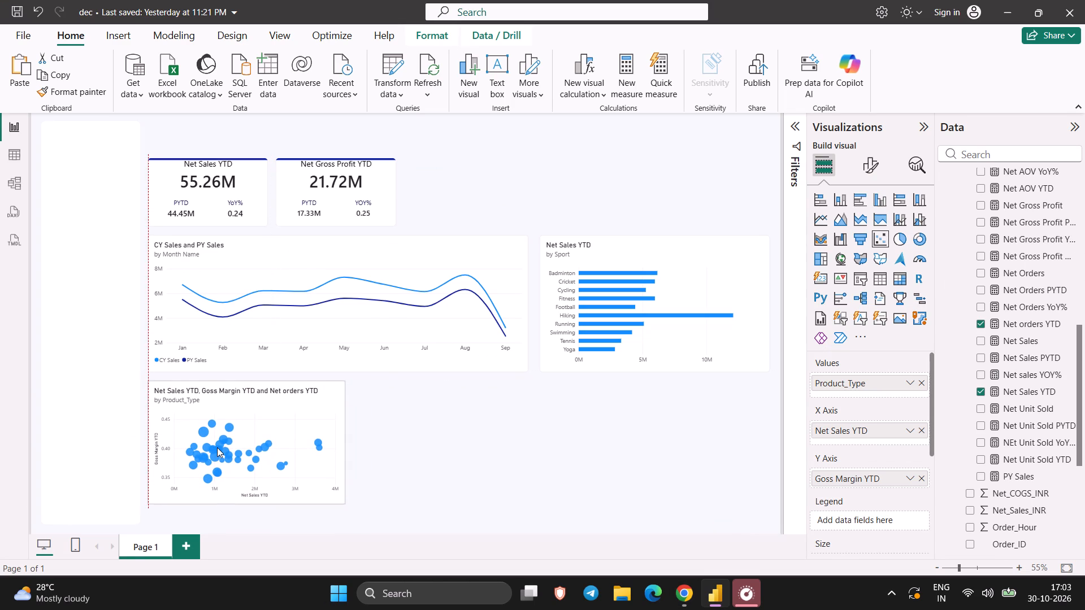
left_click_drag(217, 447, 215, 462)
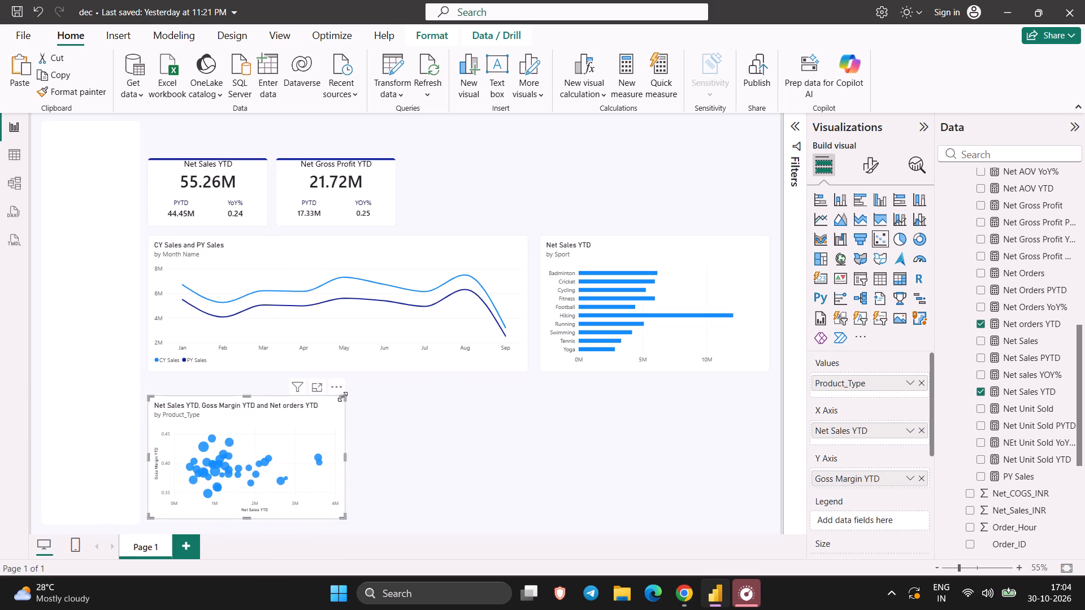
left_click_drag(342, 396, 518, 377)
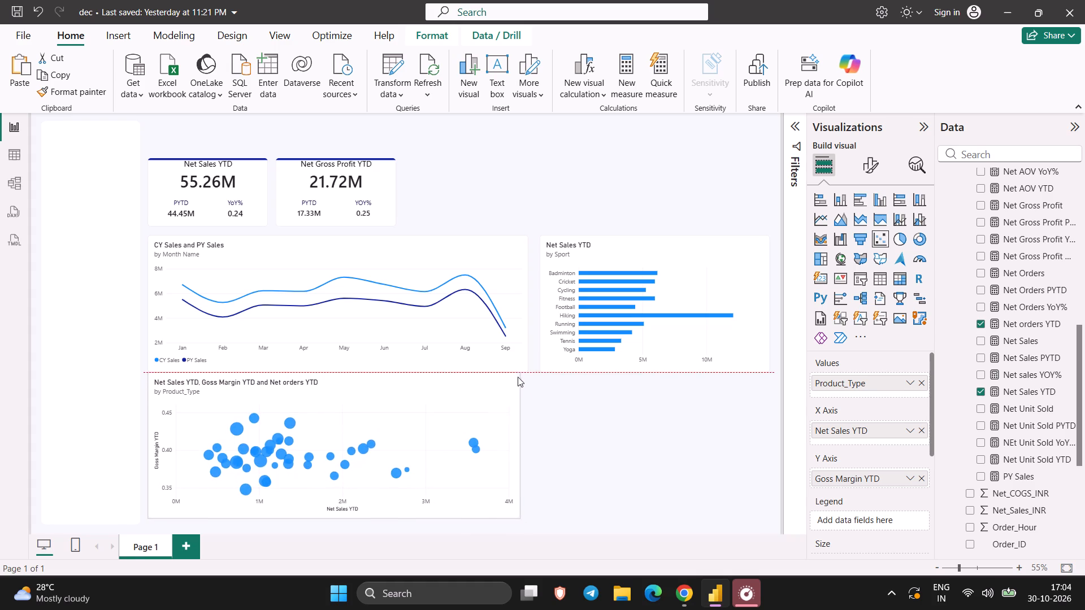
left_click_drag(518, 377, 516, 379)
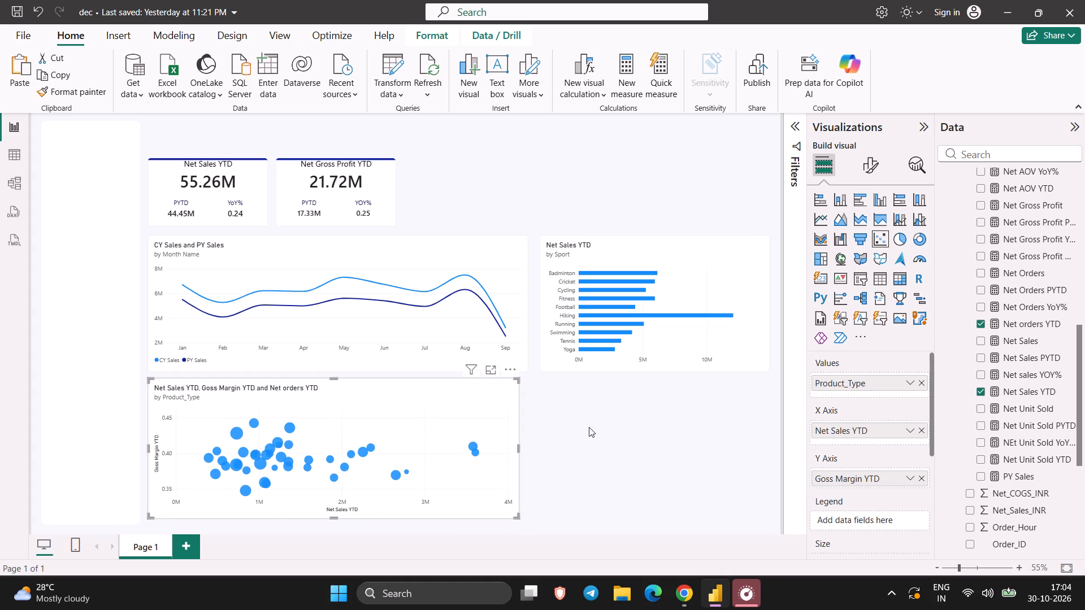
left_click(589, 427)
left_click(443, 324)
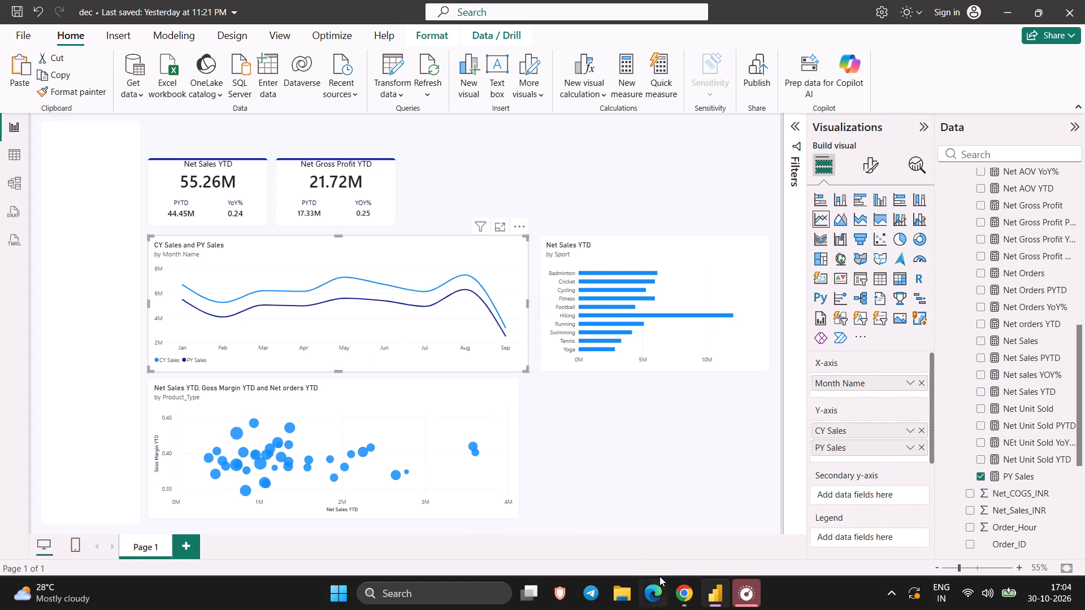
Skip through the tutorial in Chrome past the scatter chart's marker formatting and average lines, skip the ad, and pause at 1:09:33.
left_click(692, 595)
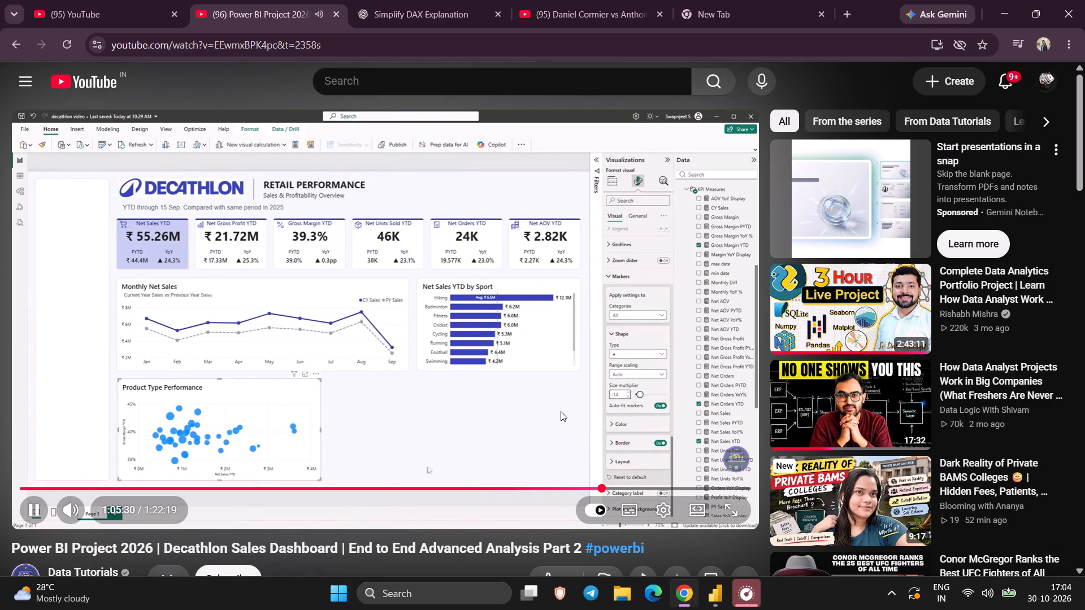
key("Right")
key("Right")
key("Right")
key("Right")
key("Right")
key("Right")
key("Right")
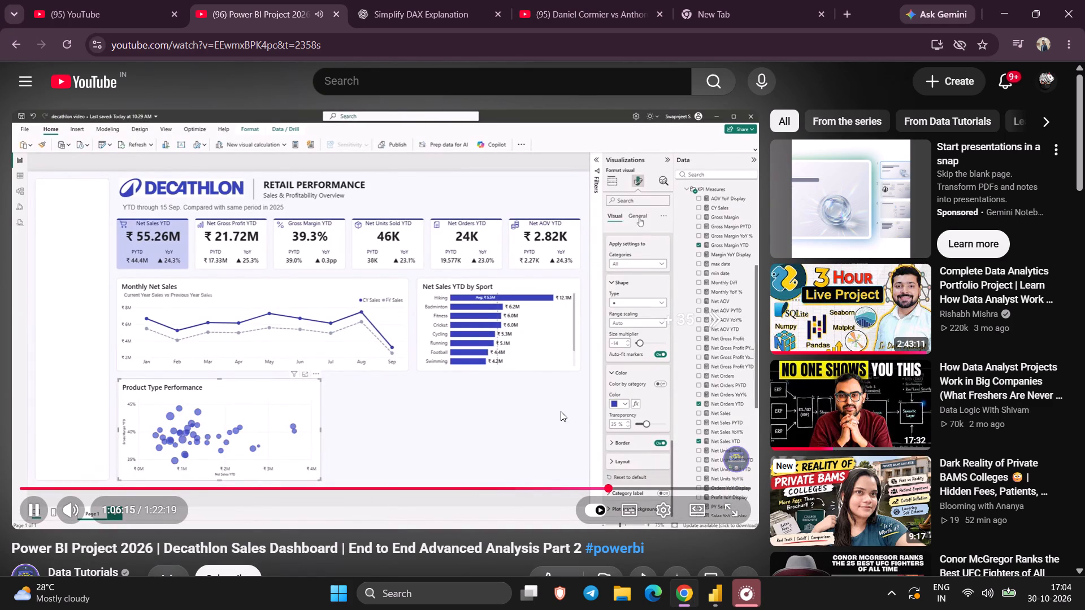
key("Right")
key("Right")
key("Right")
key("Right")
key("Right")
key("Right")
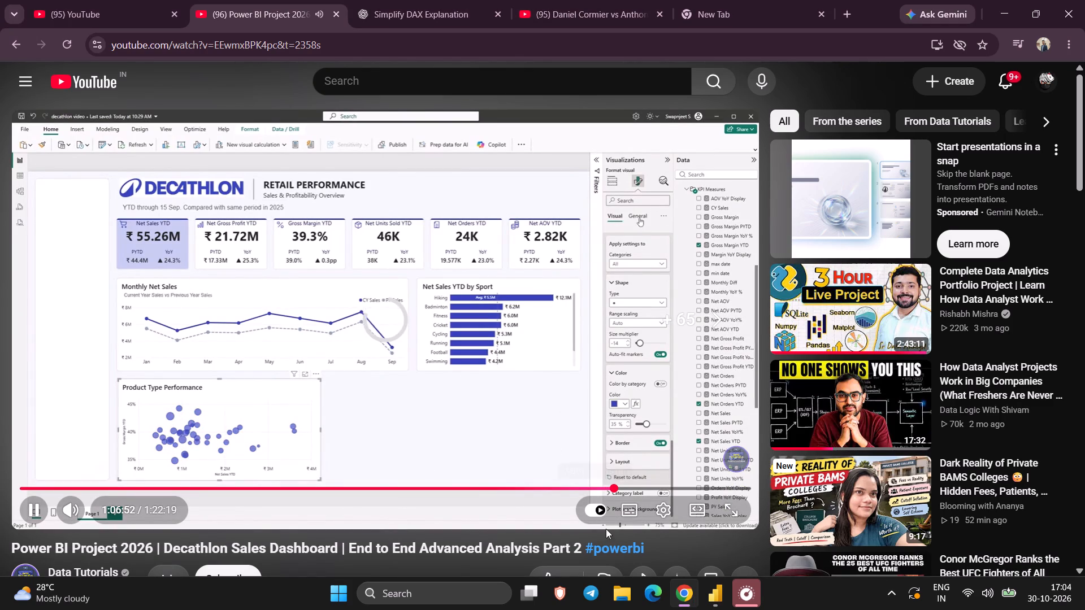
left_click(636, 484)
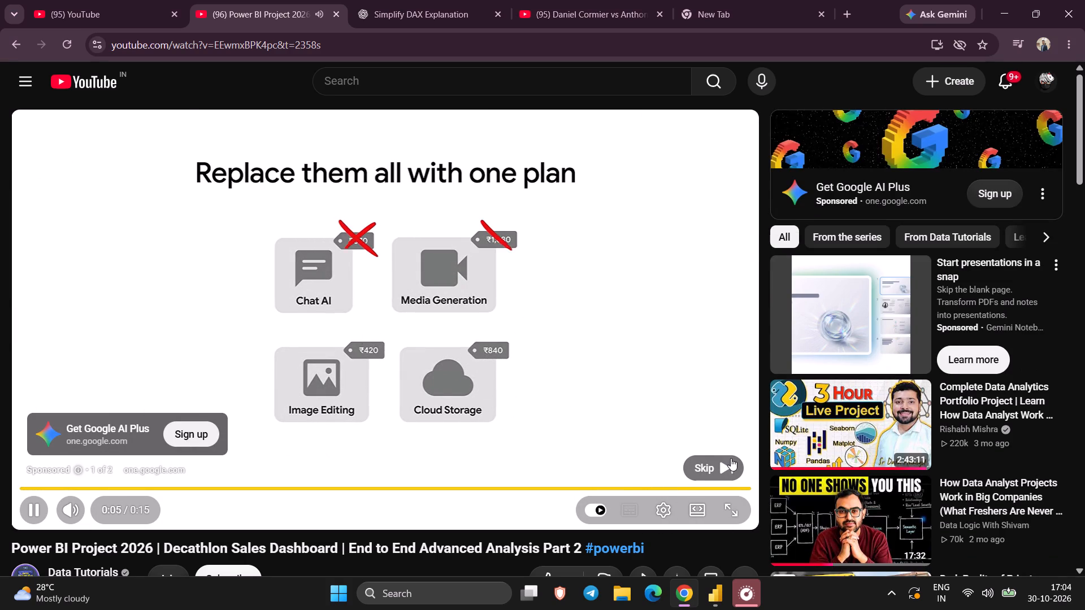
left_click(721, 463)
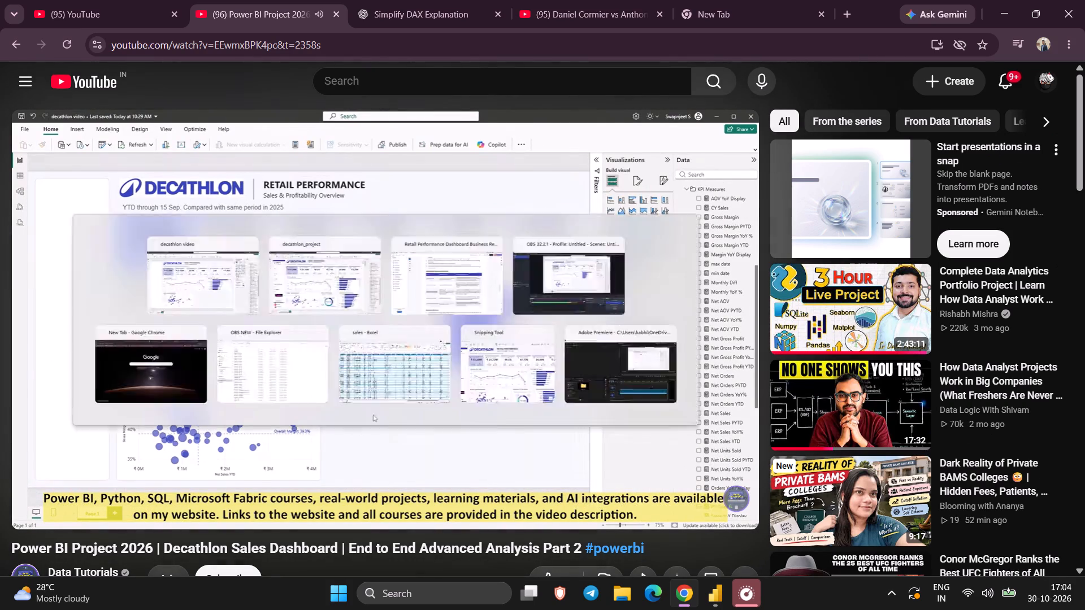
key("space")
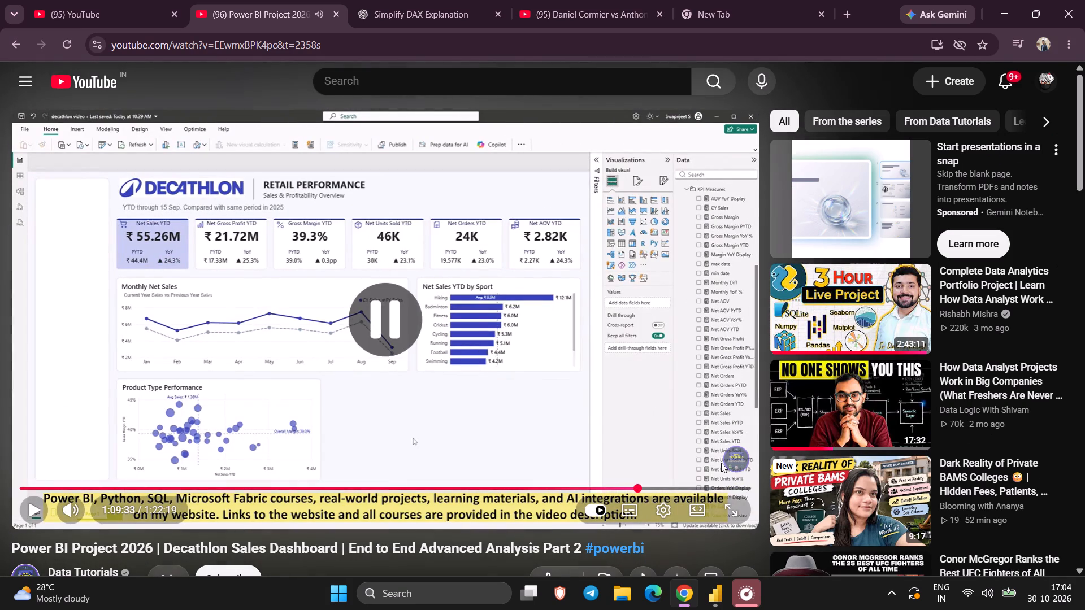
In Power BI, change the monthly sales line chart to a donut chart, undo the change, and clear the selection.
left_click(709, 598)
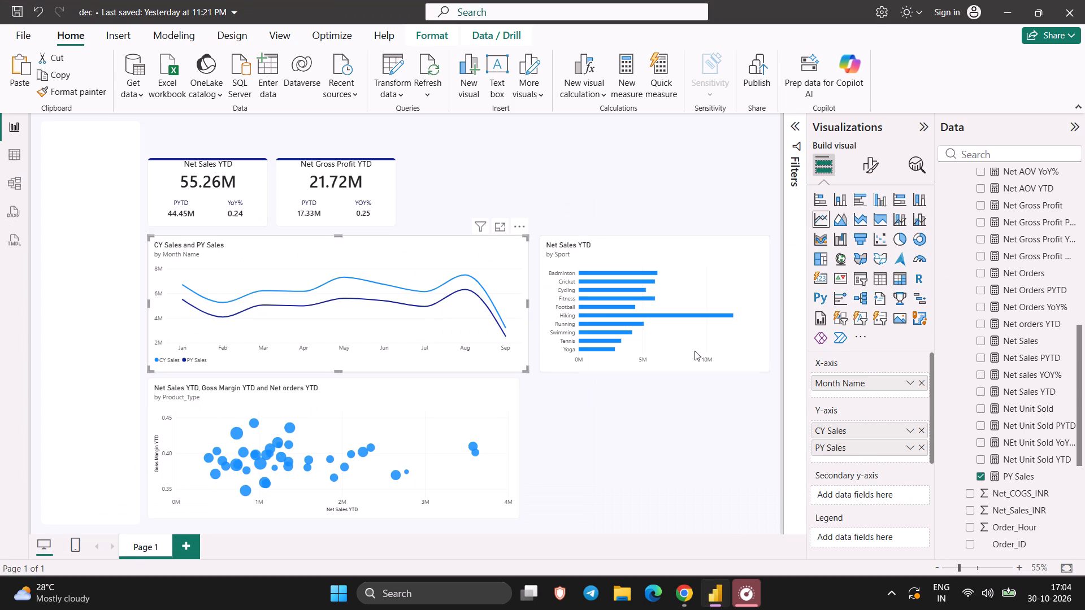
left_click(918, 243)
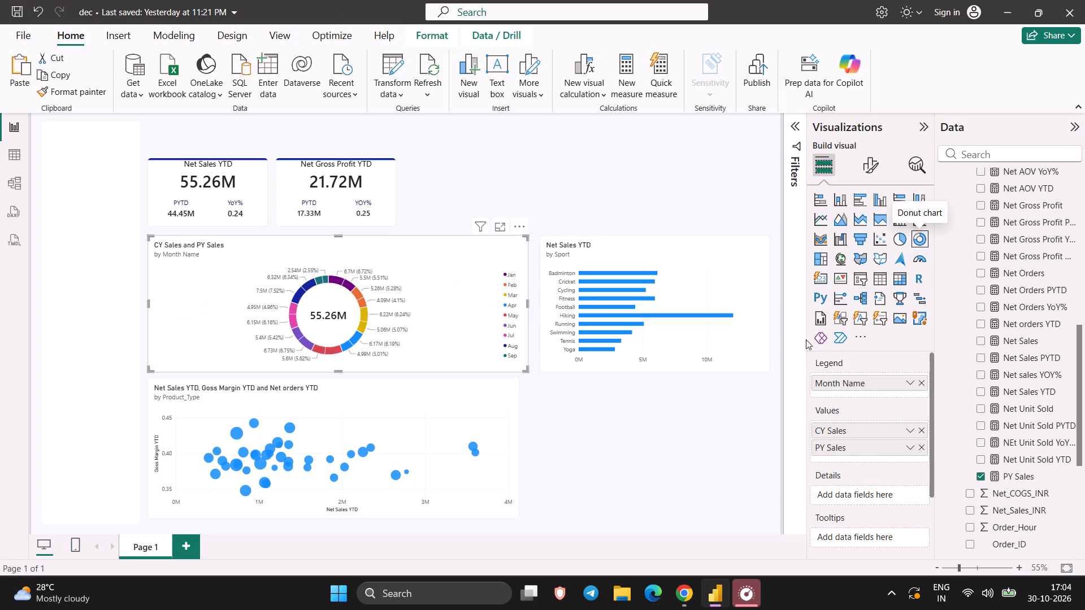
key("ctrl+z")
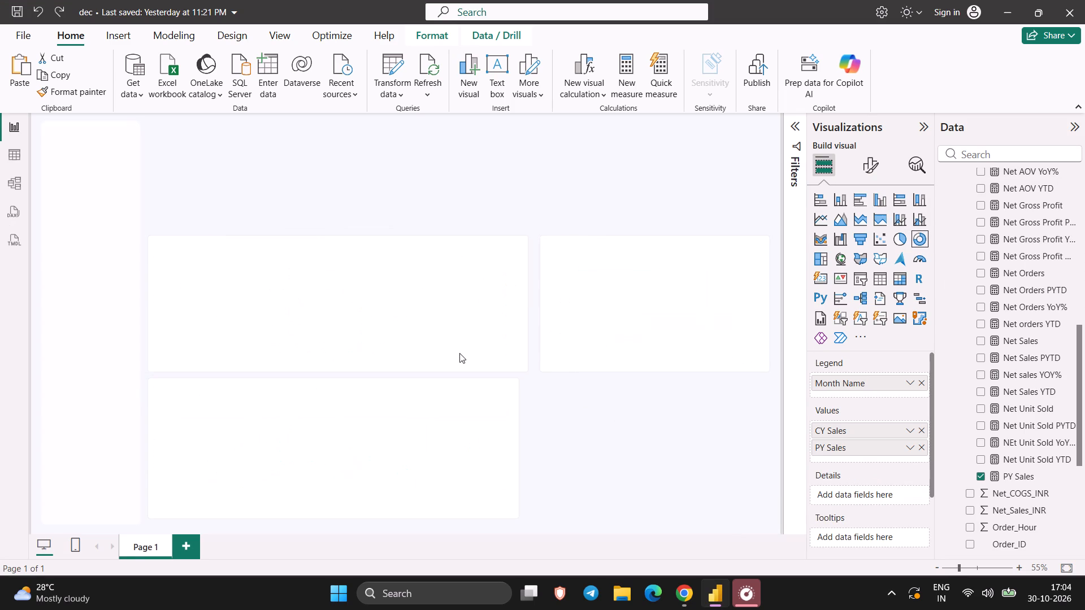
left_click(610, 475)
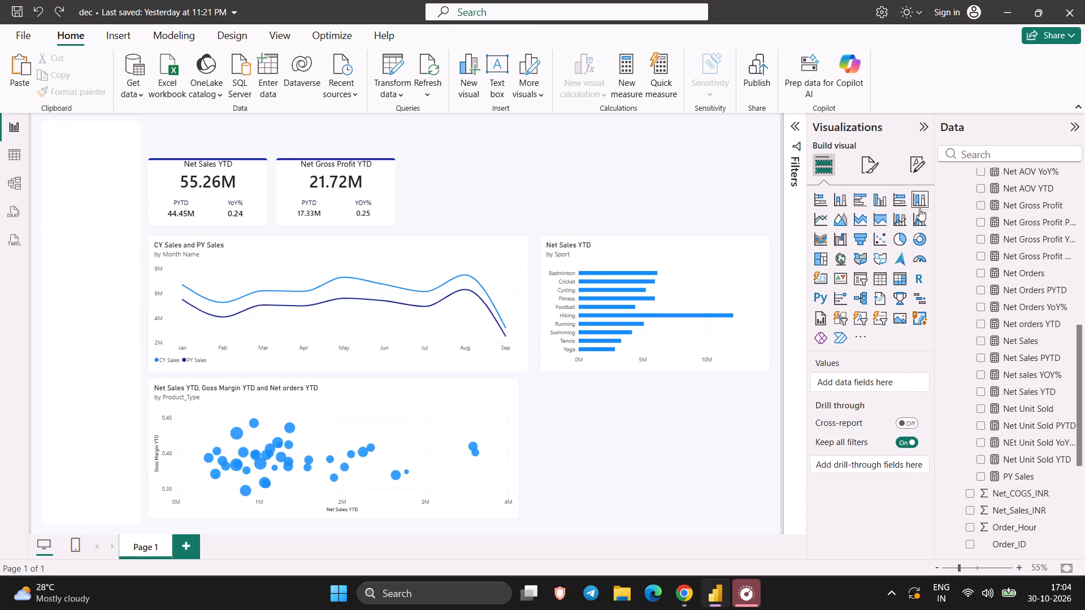
Add a blank donut chart to the report page.
left_click(922, 241)
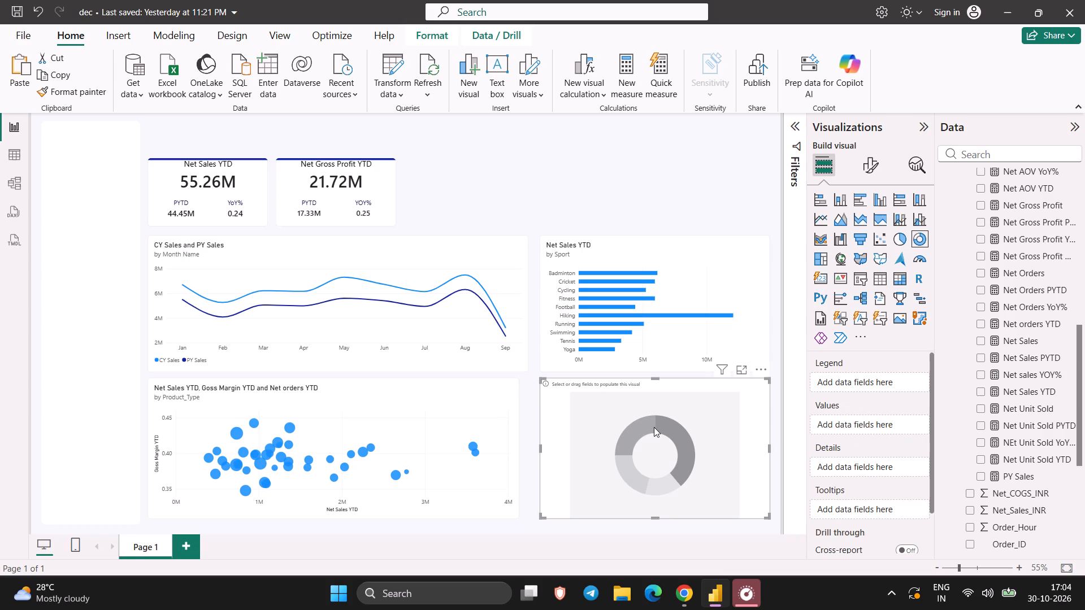
Narrow the Product Type scatter chart from its right edge to about three quarters of the line chart's width.
left_click(484, 424)
left_click_drag(518, 446, 416, 464)
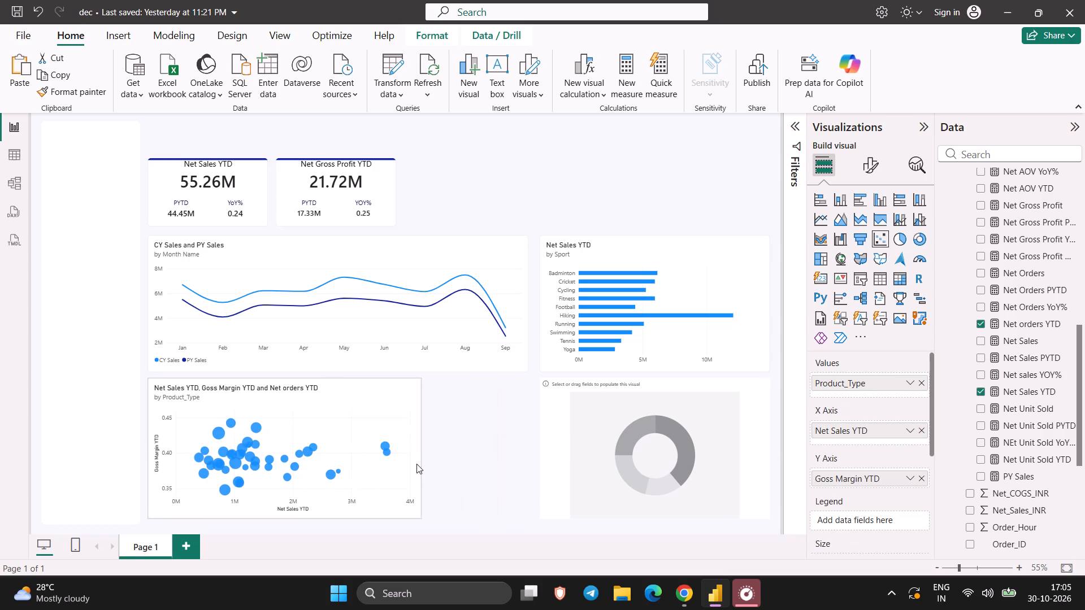
left_click_drag(416, 464, 434, 464)
Place the blank donut chart directly beside the scatter chart and narrow it to about four fifths of its width.
left_click_drag(604, 416, 567, 423)
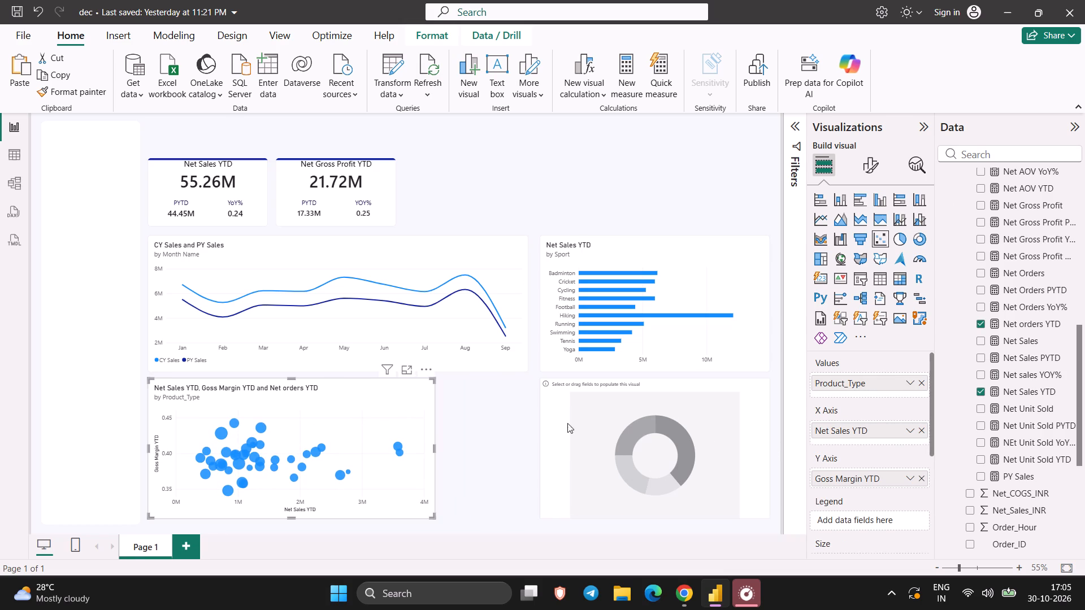
left_click_drag(567, 423, 510, 417)
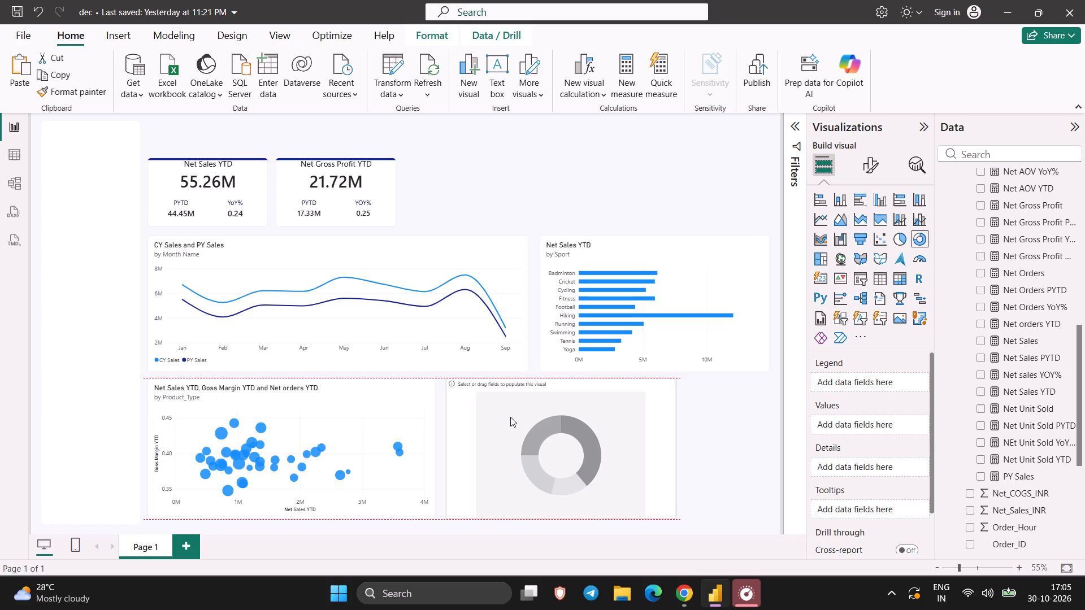
left_click_drag(510, 417, 509, 417)
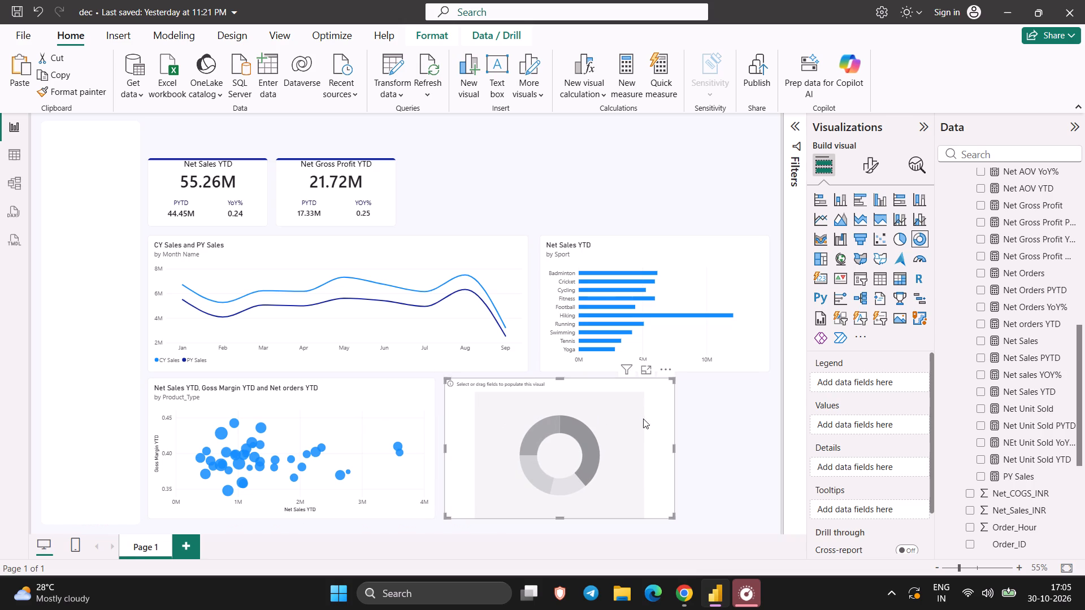
left_click(637, 421)
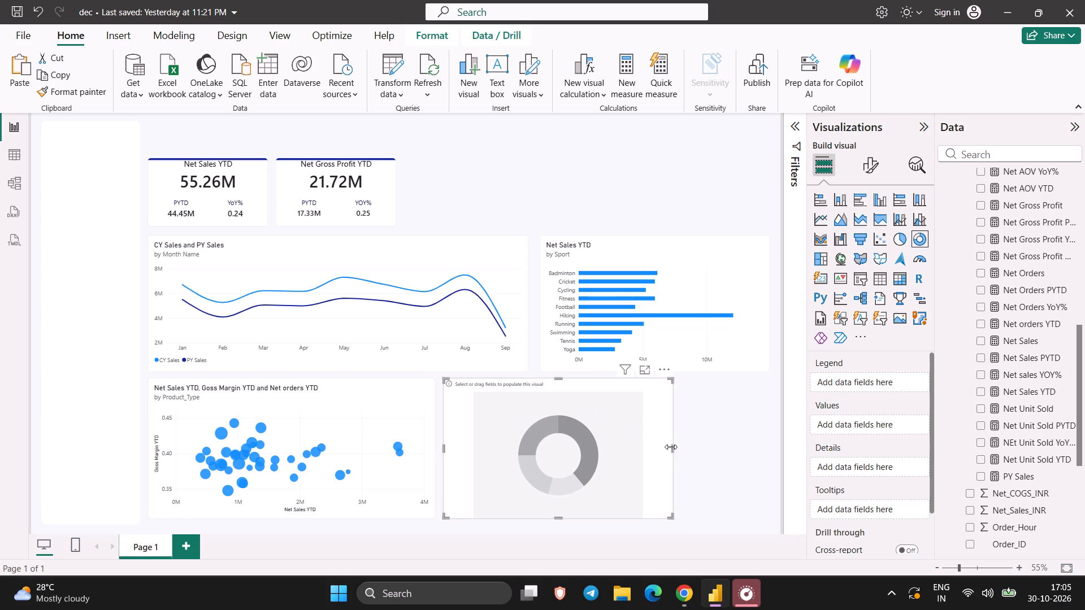
left_click_drag(672, 446, 624, 457)
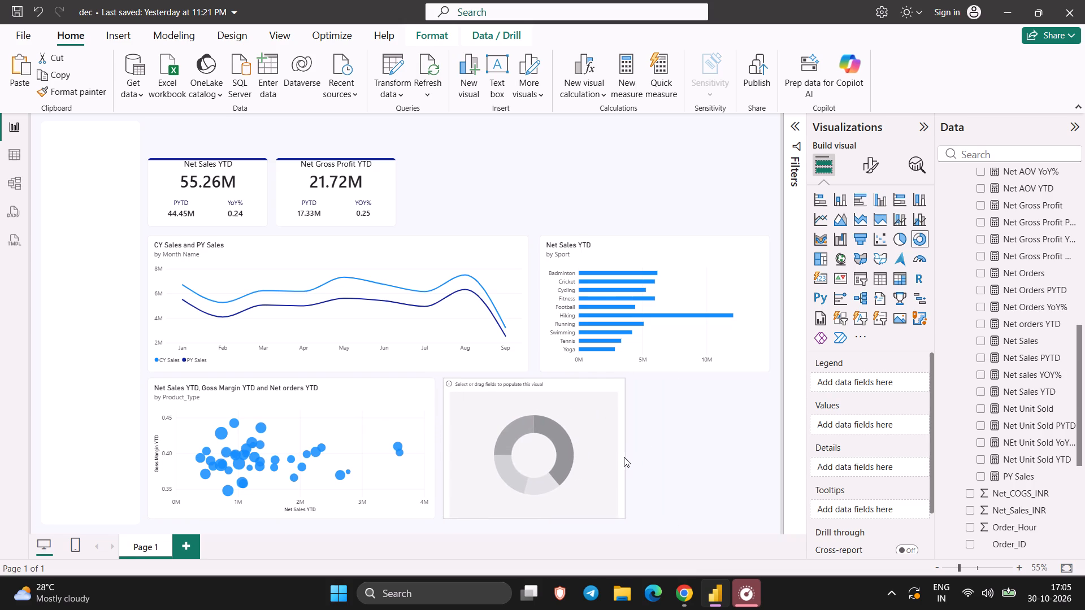
left_click_drag(624, 457, 623, 457)
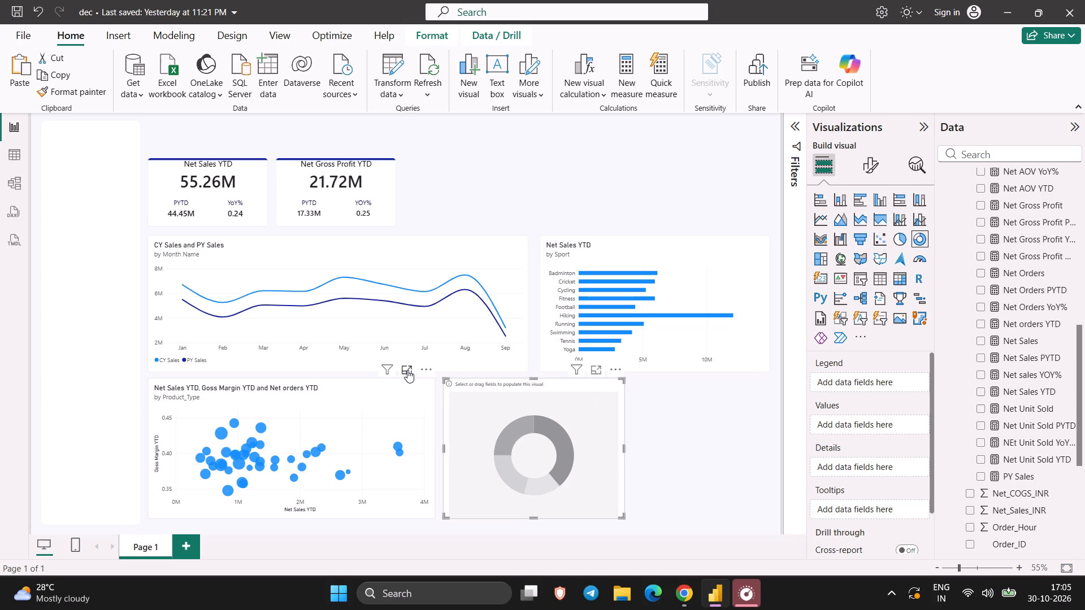
Examine the Product Type scatter chart in focus mode, return to the report page and clear the selection.
left_click(401, 365)
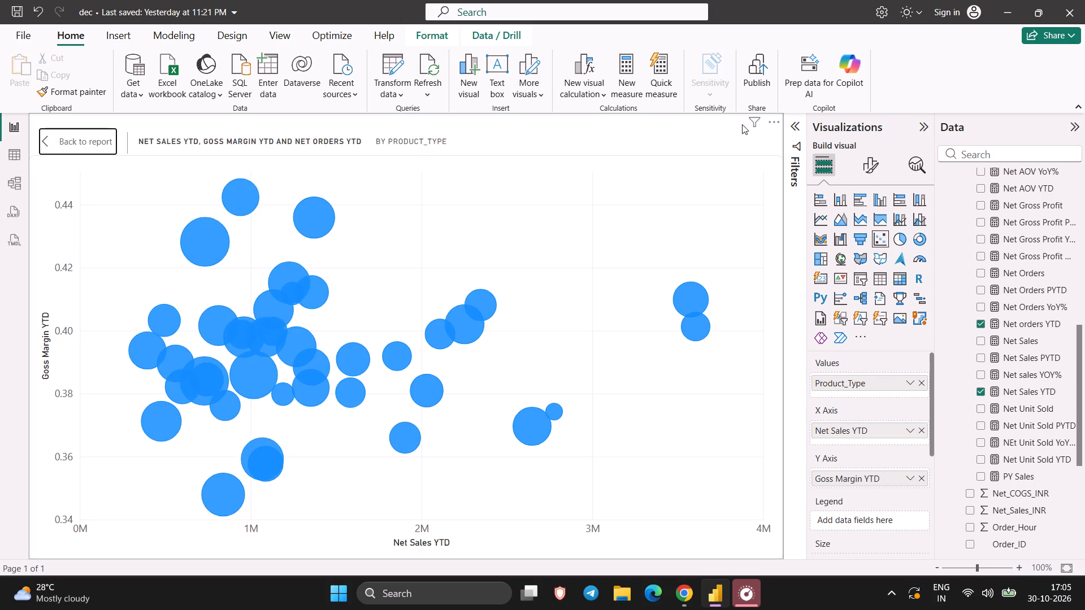
left_click(45, 144)
left_click(326, 307)
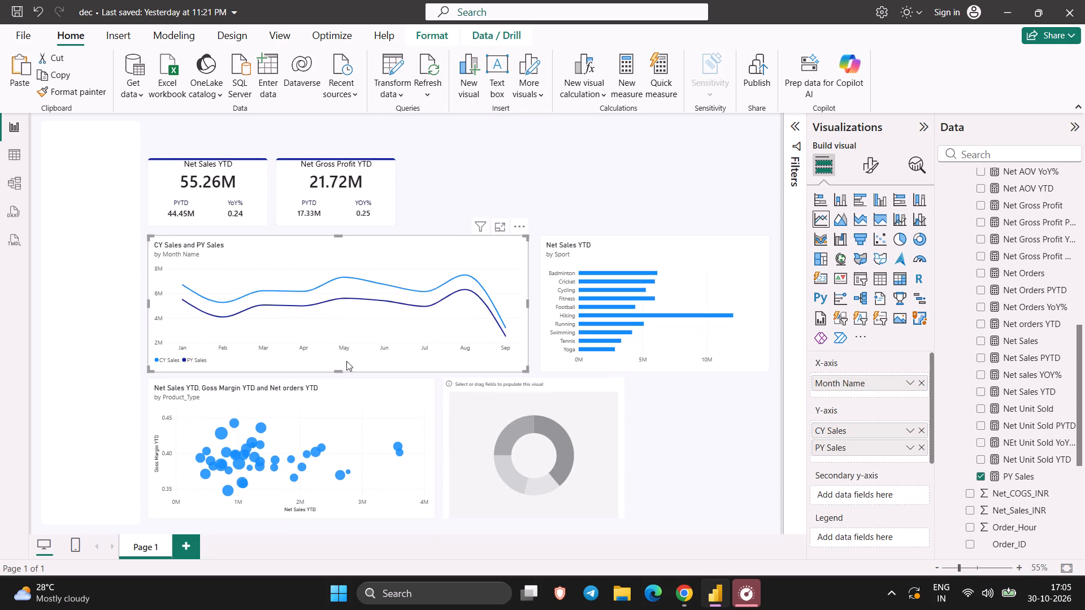
left_click(338, 371)
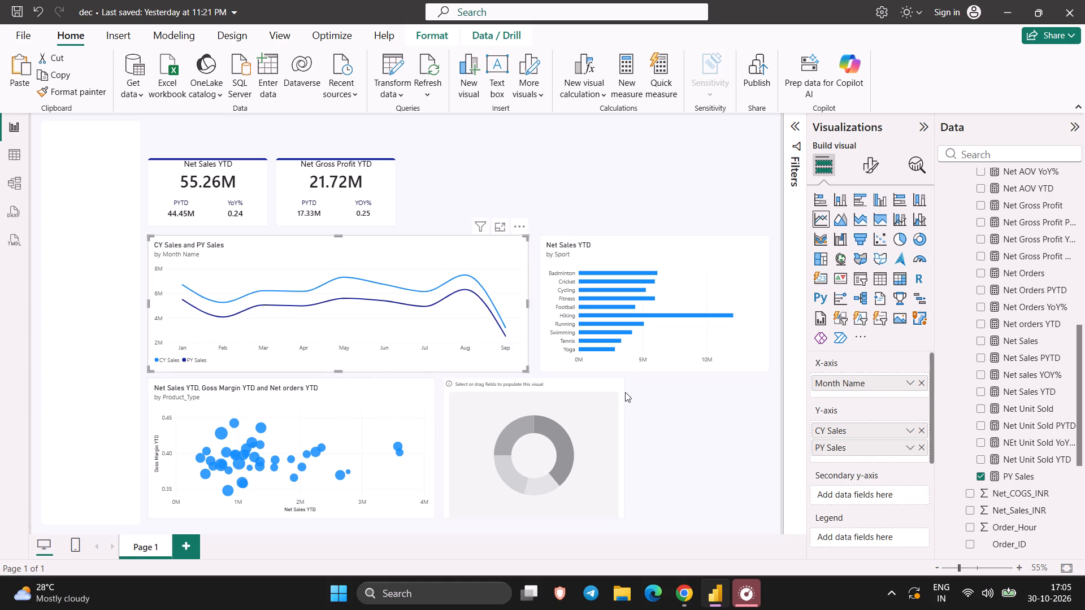
left_click(646, 435)
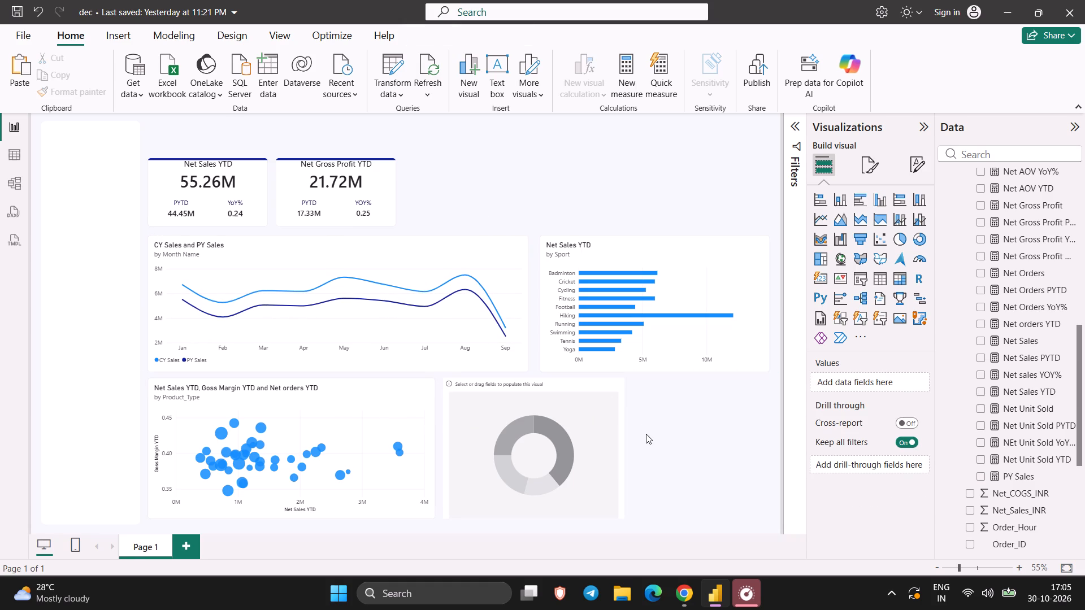
Assign the Region field from the store table to the donut chart's legend.
left_click(580, 444)
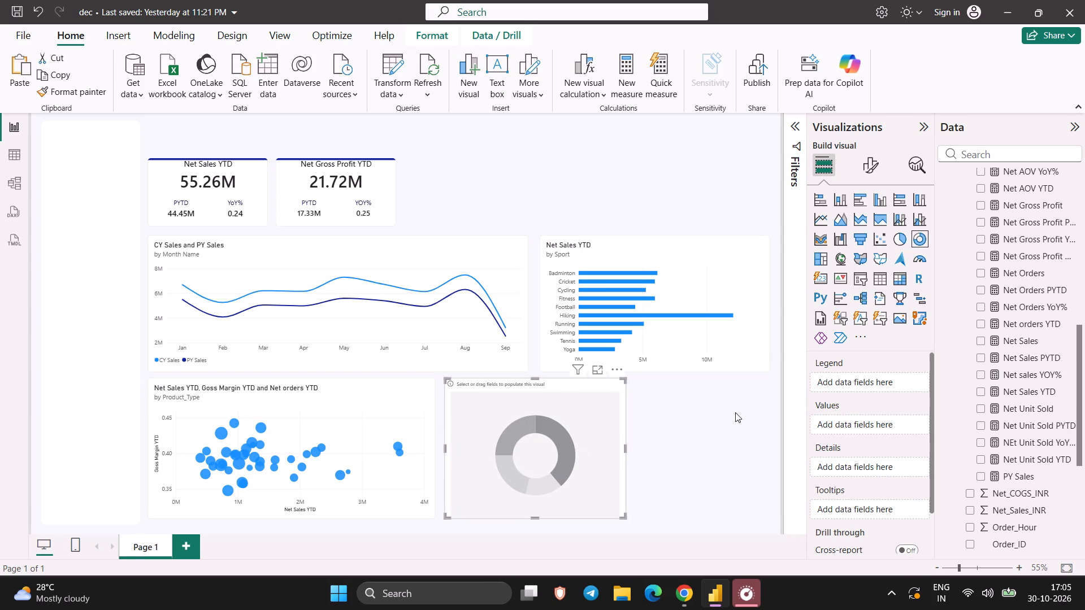
scroll(1032, 299, "up", 6)
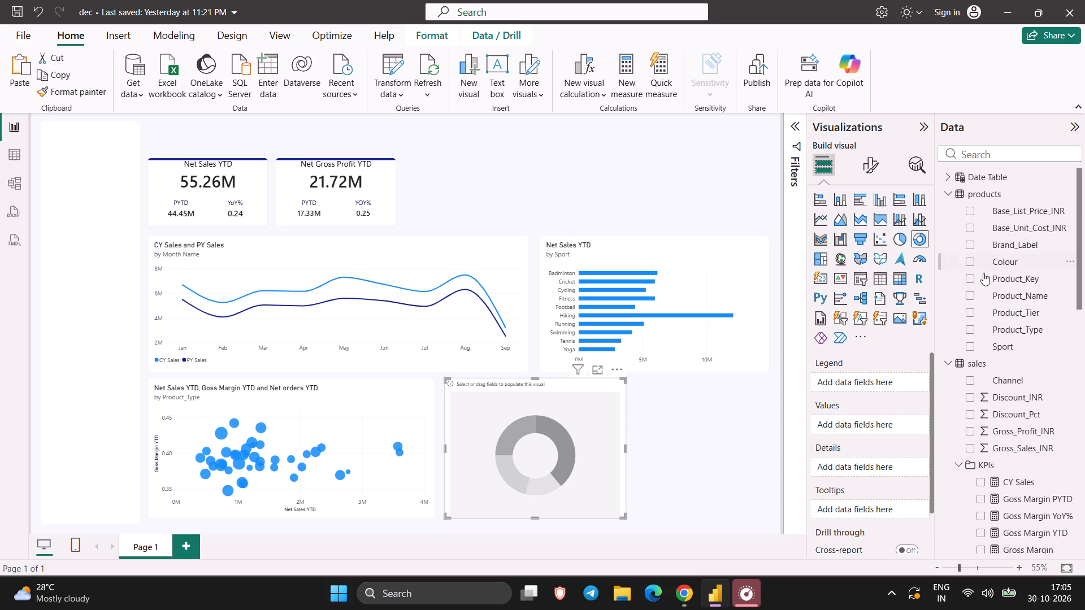
left_click(948, 195)
left_click(947, 210)
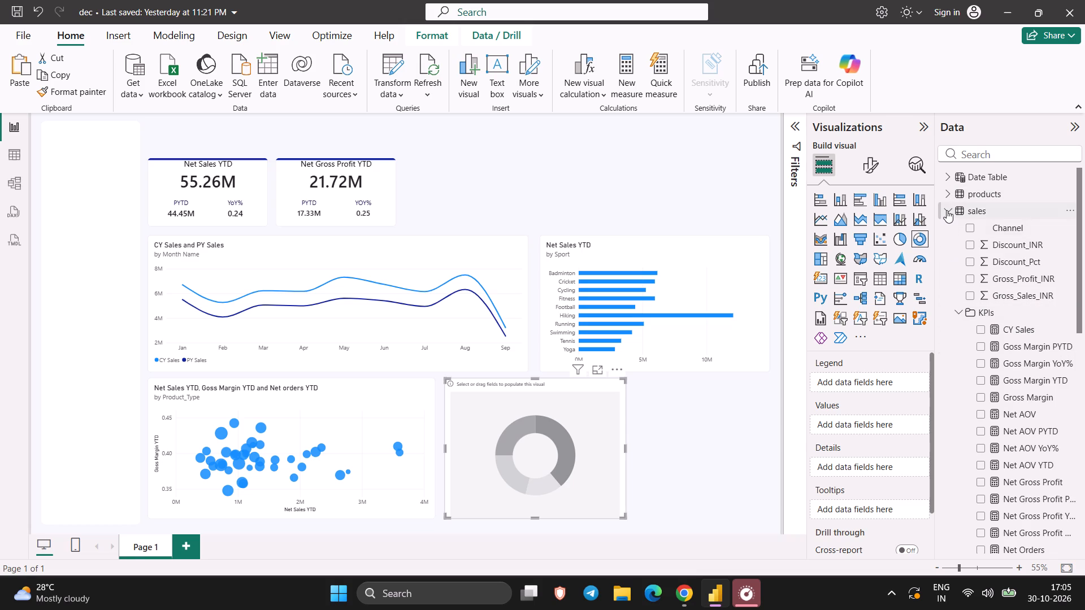
left_click(948, 230)
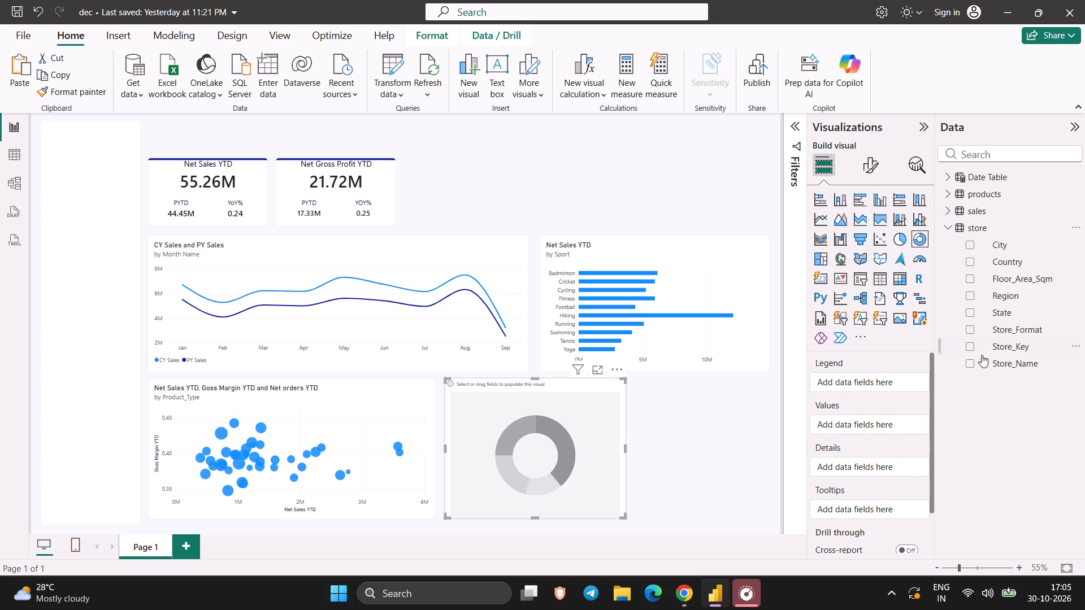
left_click(973, 299)
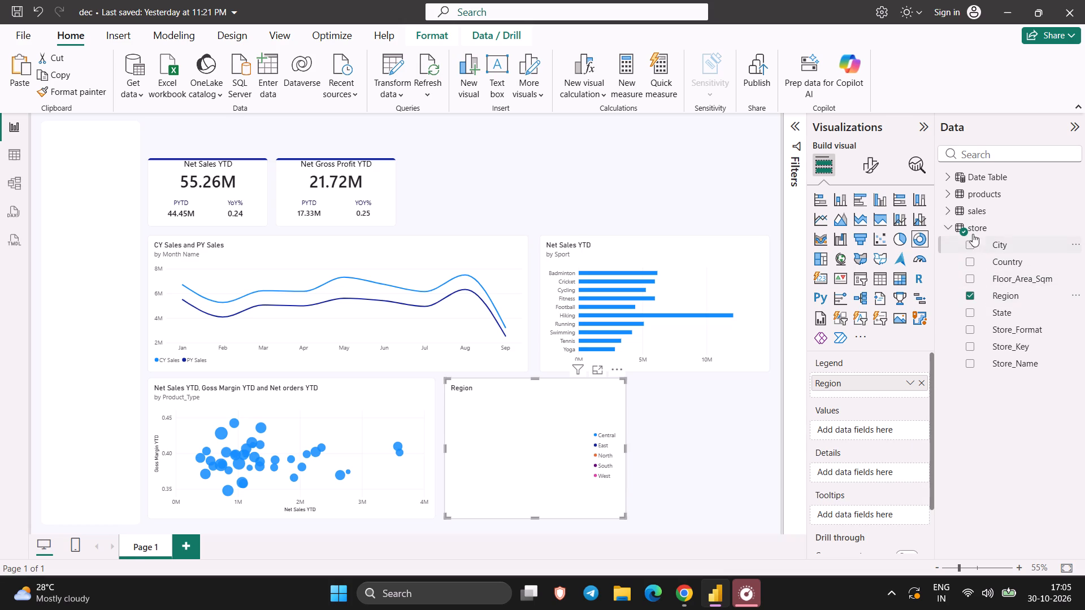
left_click(946, 228)
left_click(888, 429)
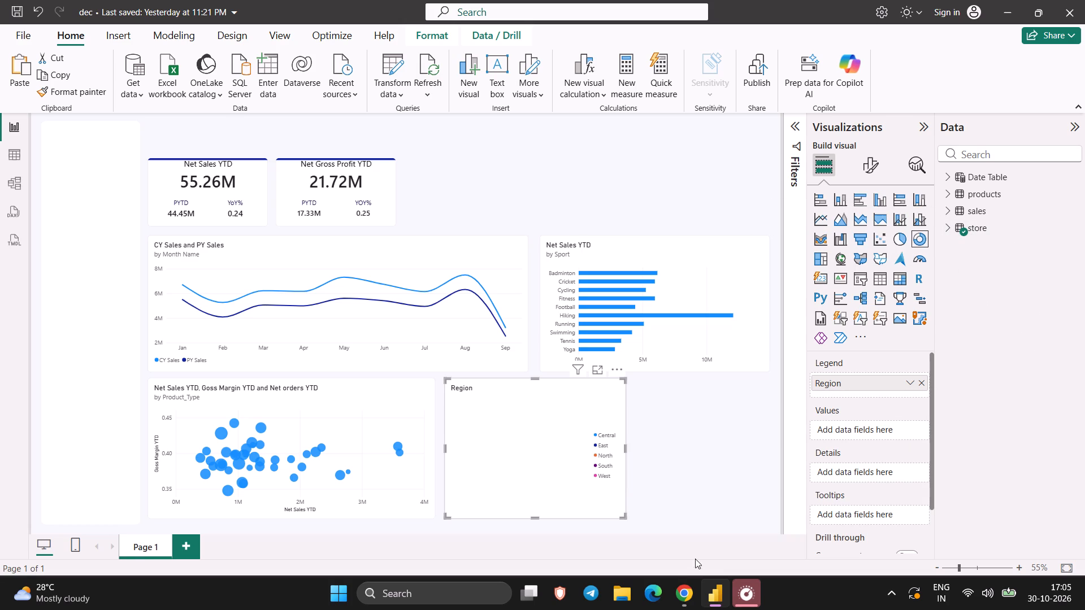
Glance at the paused tutorial in Chrome, and back in Power BI assign the Net Sales measure to the donut chart's values.
left_click(688, 590)
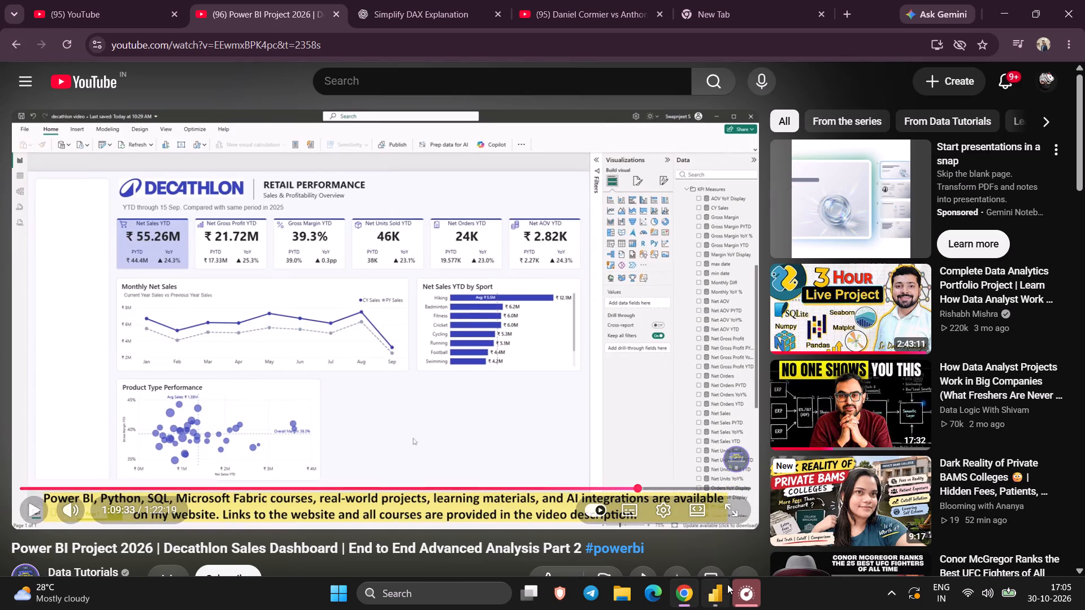
left_click(713, 595)
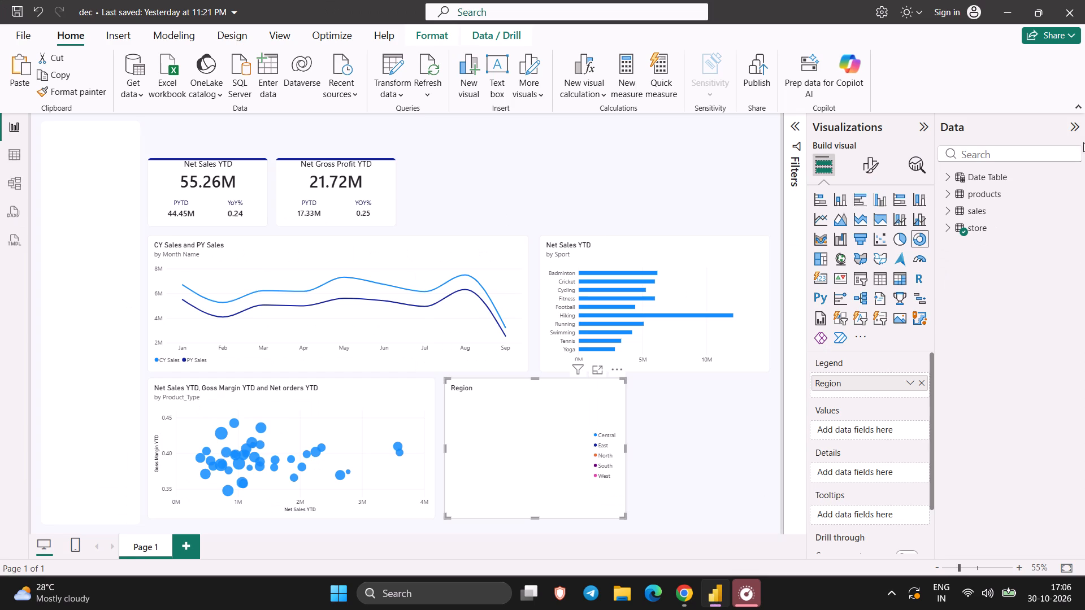
left_click(951, 207)
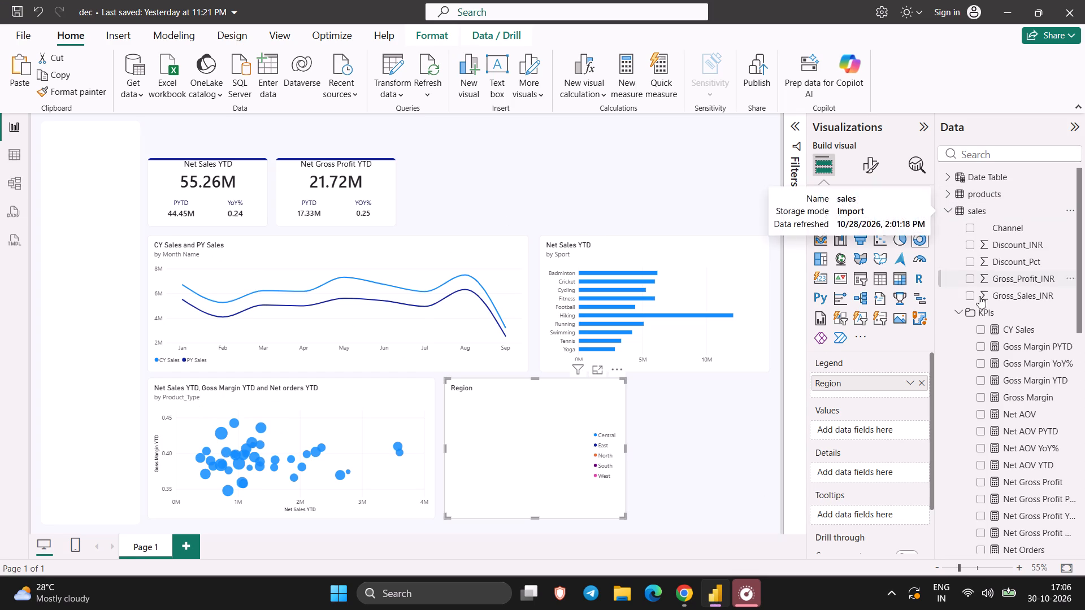
scroll(997, 345, "down", 4)
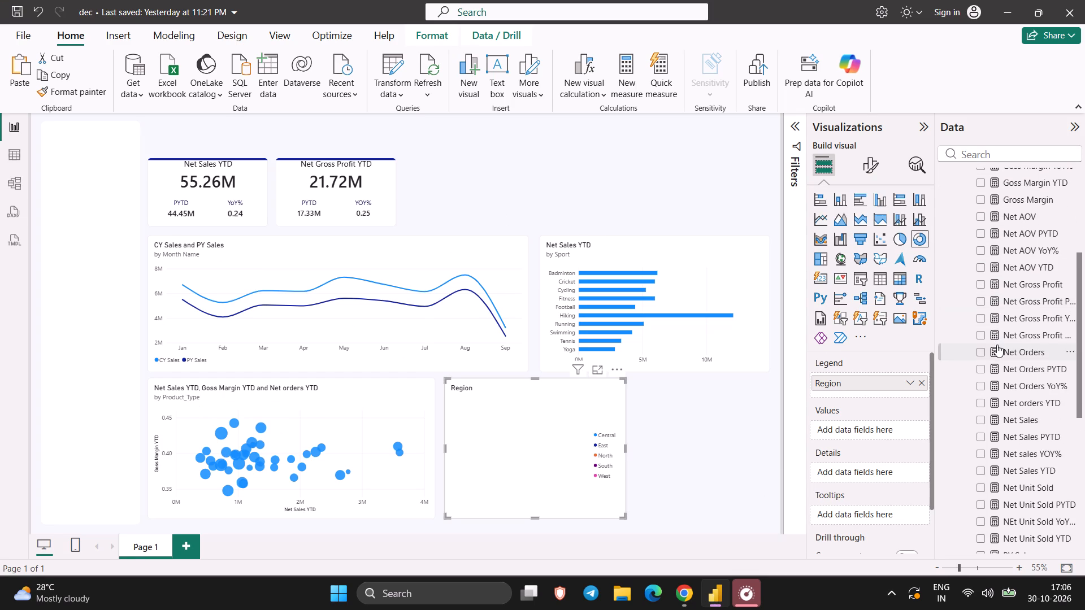
scroll(1005, 417, "down", 1)
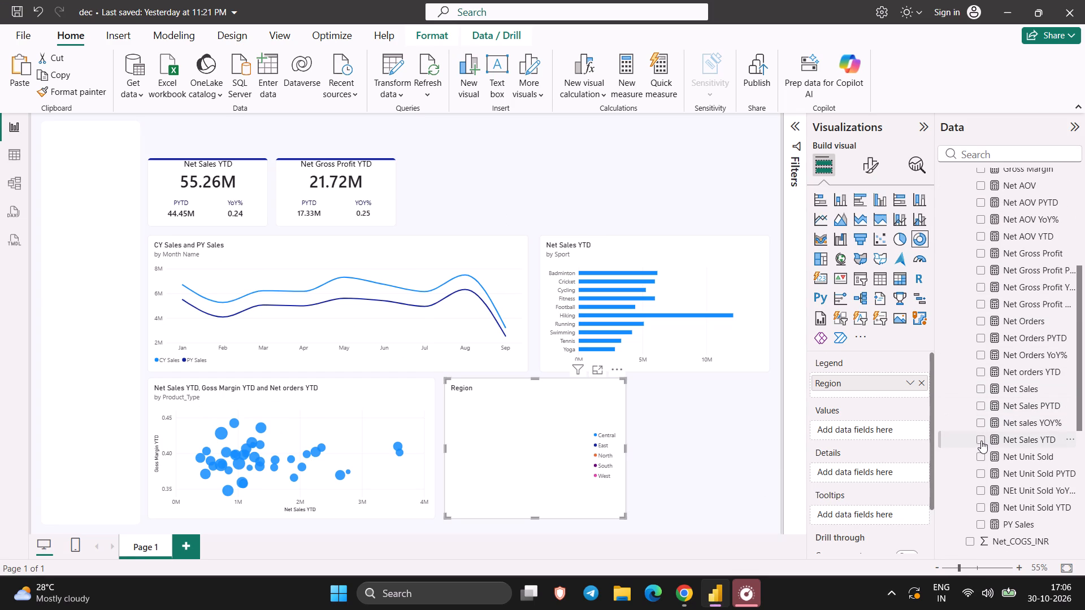
left_click(981, 389)
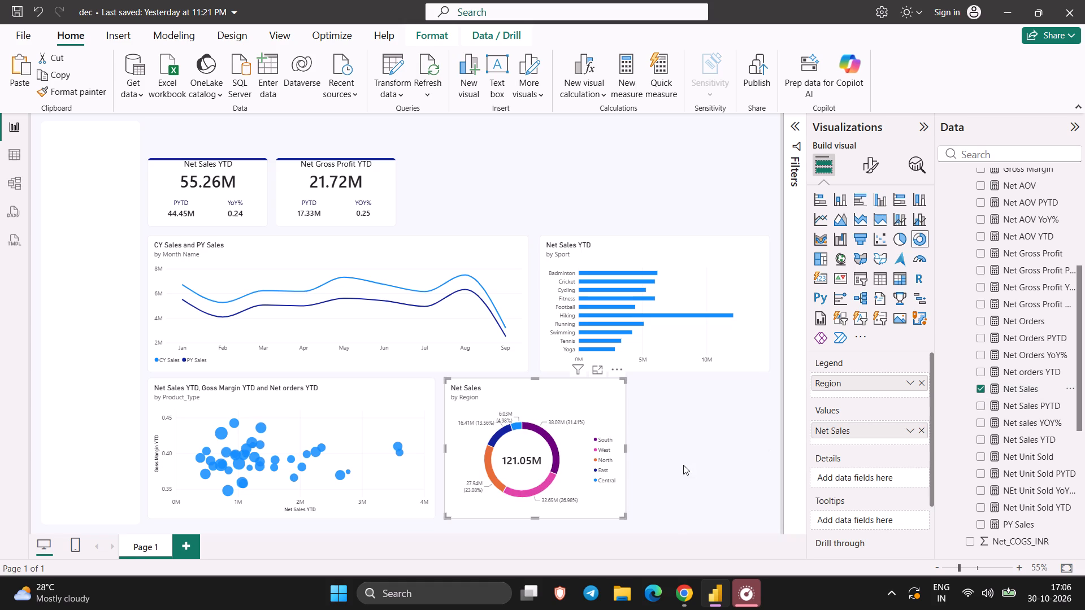
left_click(701, 430)
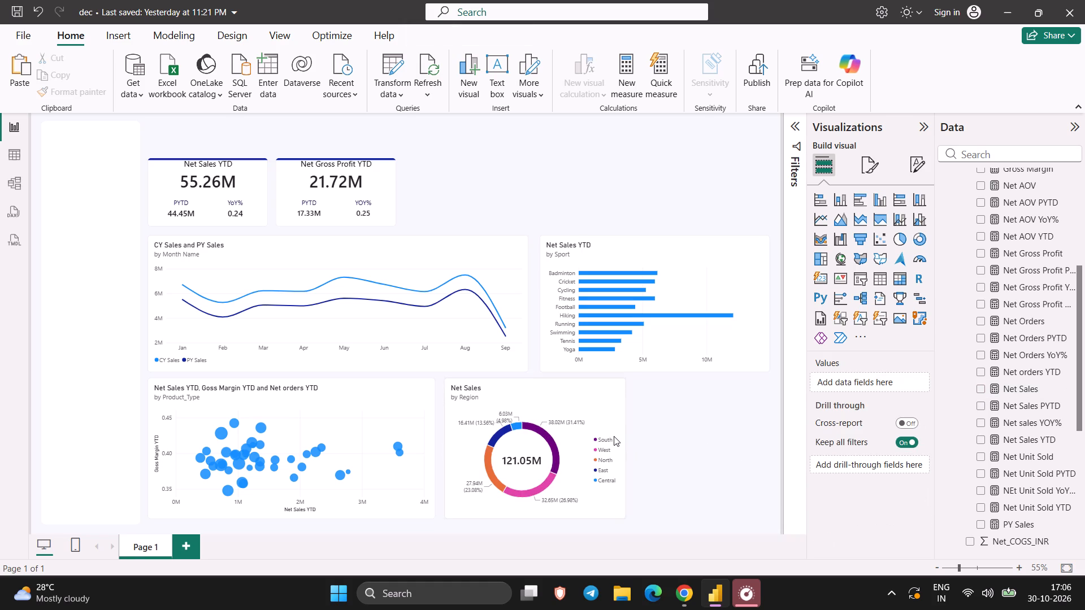
Cross-filter the report by the donut chart's South, East, West and North slices to examine the effect, and clear the selection.
left_click(614, 436)
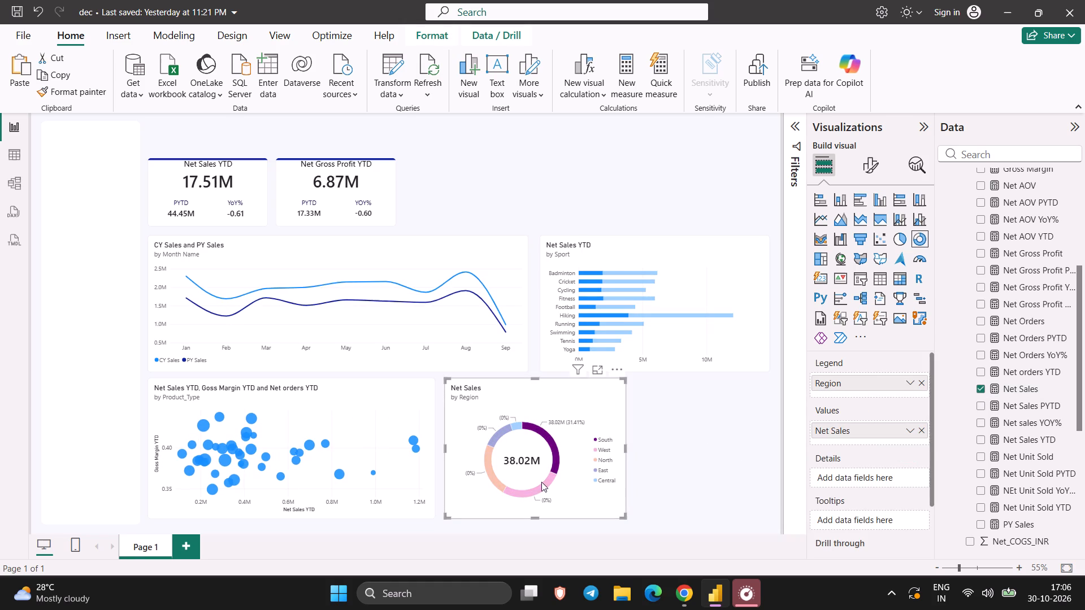
left_click(527, 487)
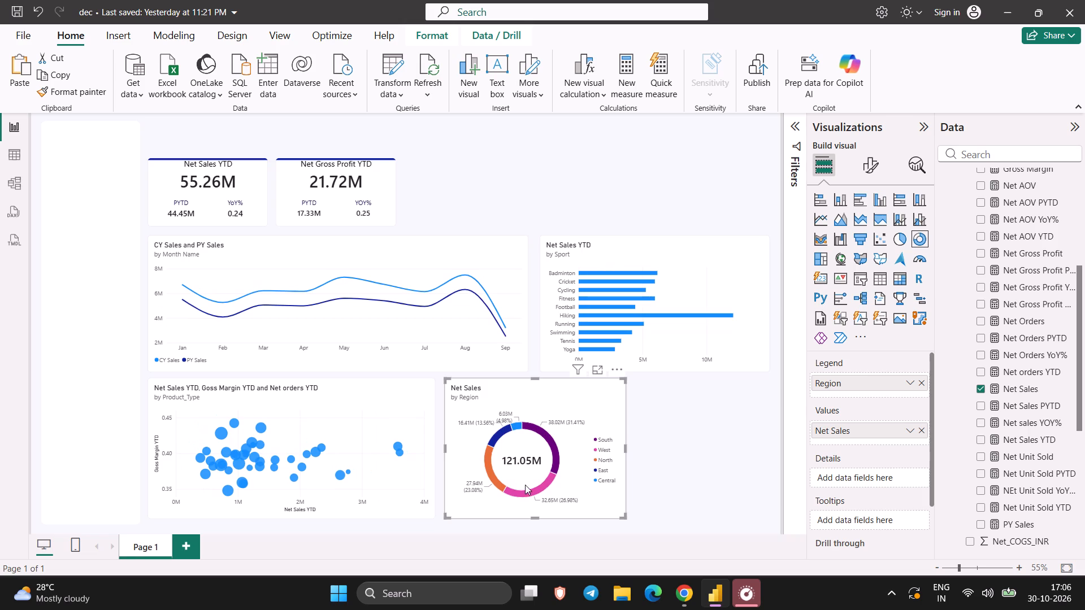
left_click(499, 433)
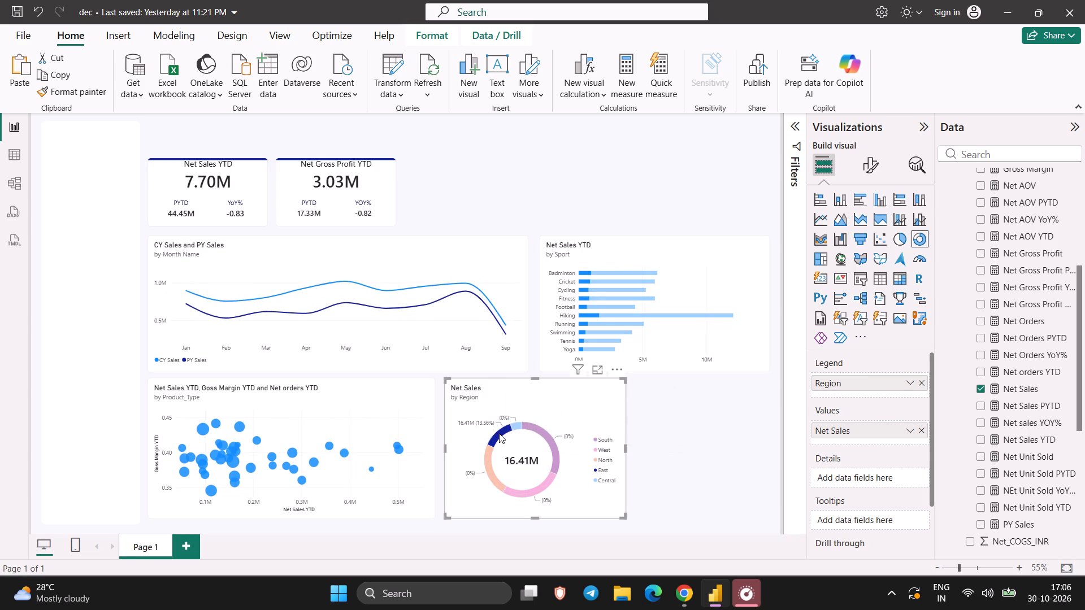
left_click(514, 425)
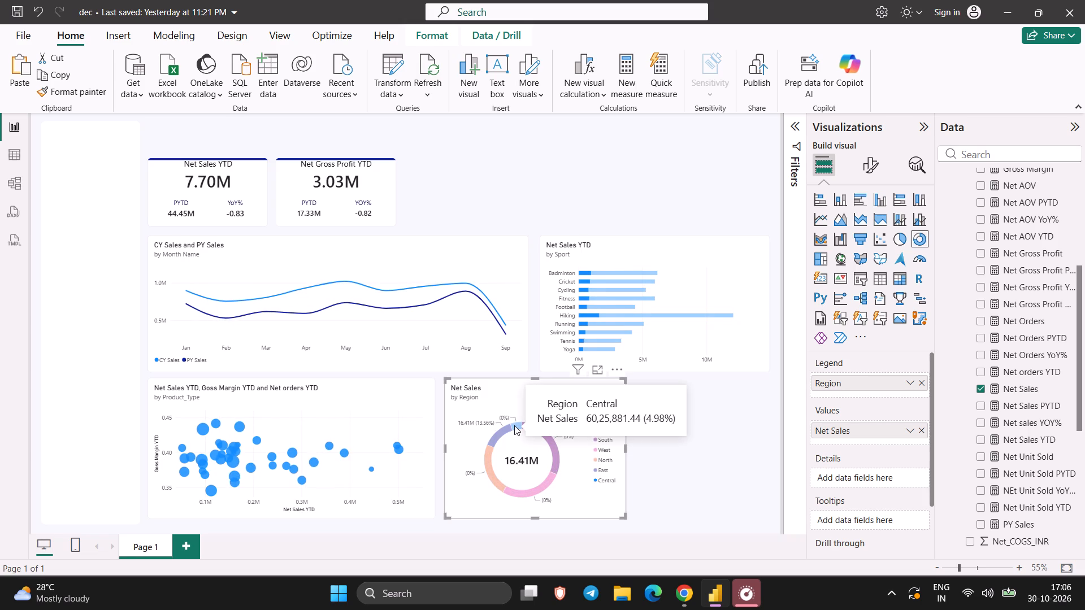
left_click(535, 434)
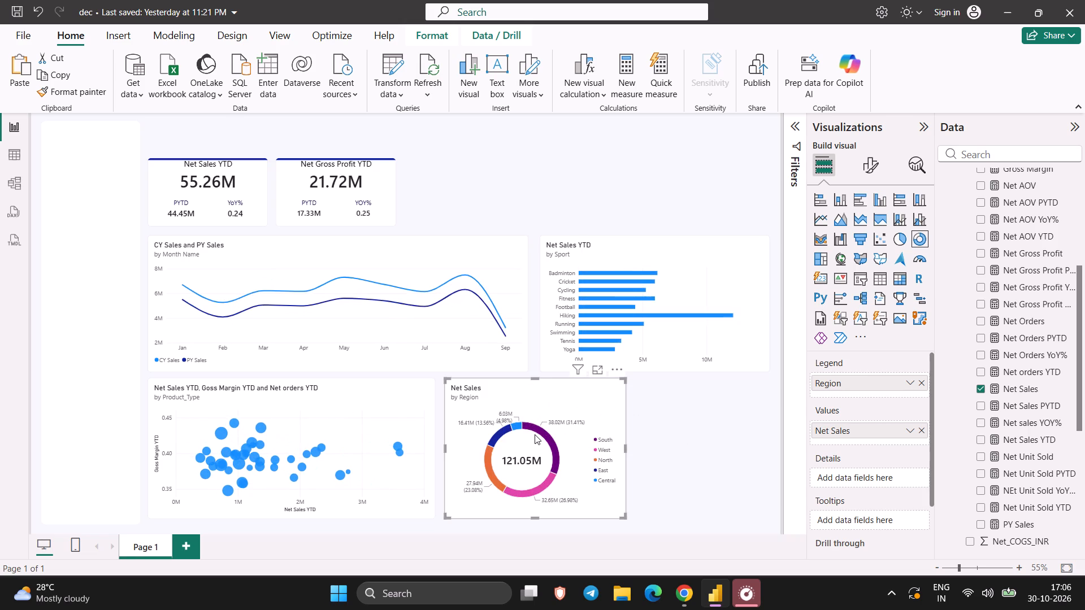
left_click(531, 492)
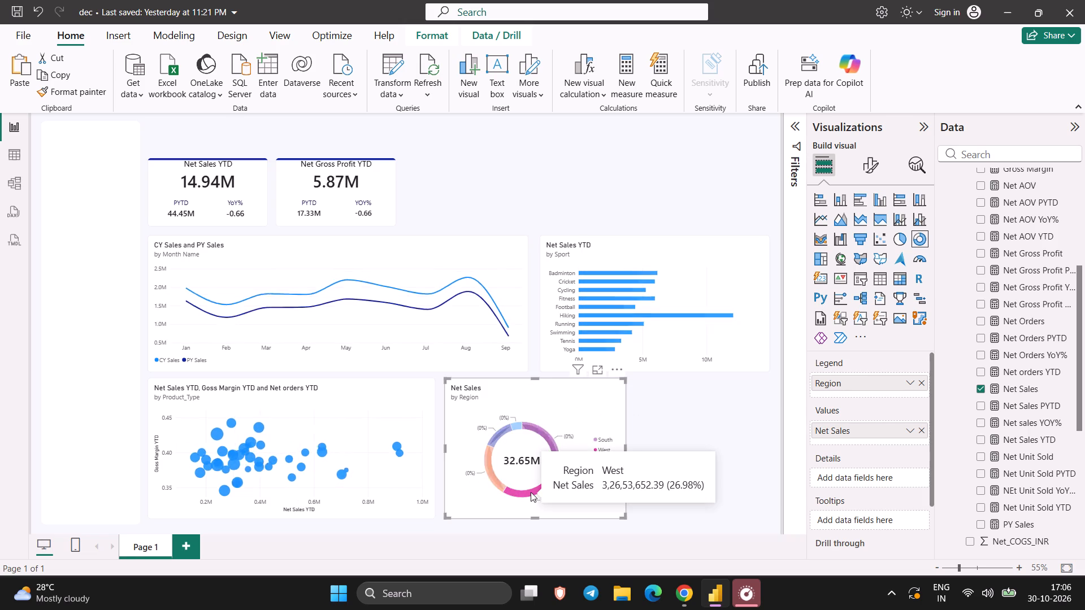
left_click(489, 470)
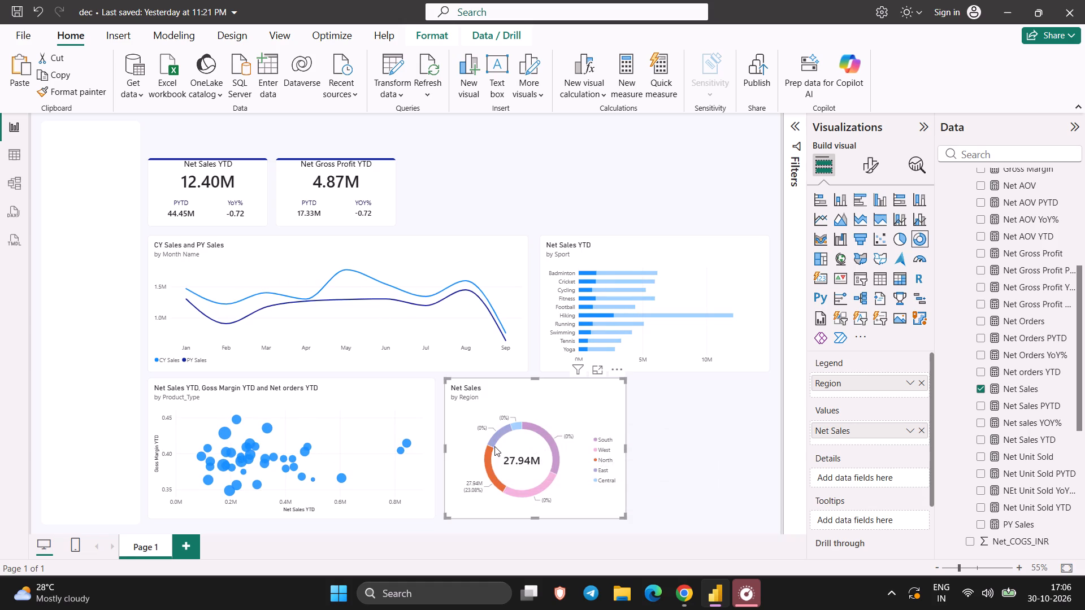
left_click(496, 443)
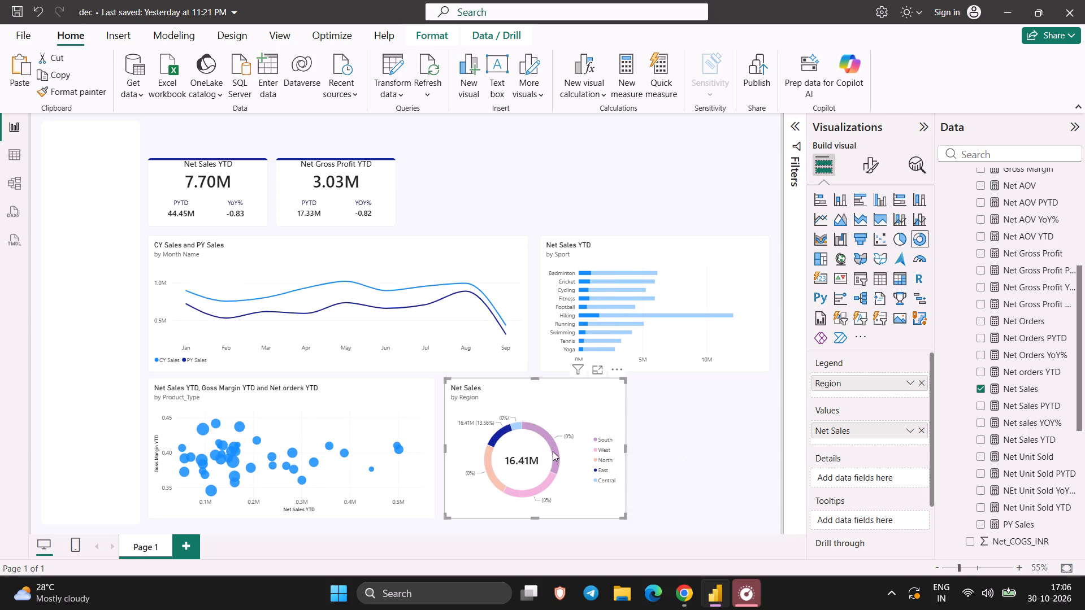
left_click(553, 451)
left_click(548, 477)
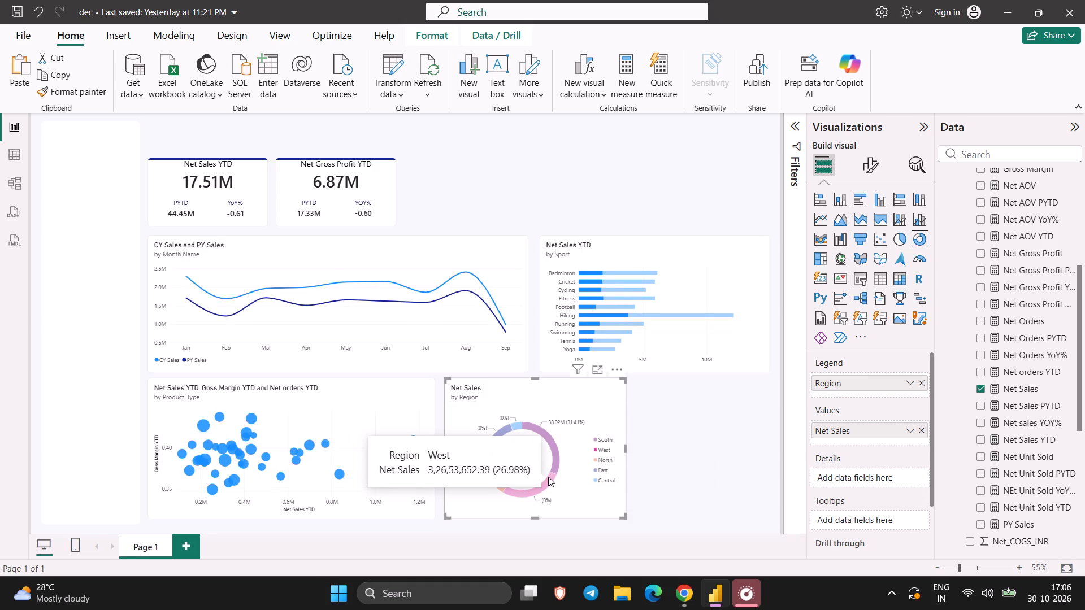
left_click(684, 426)
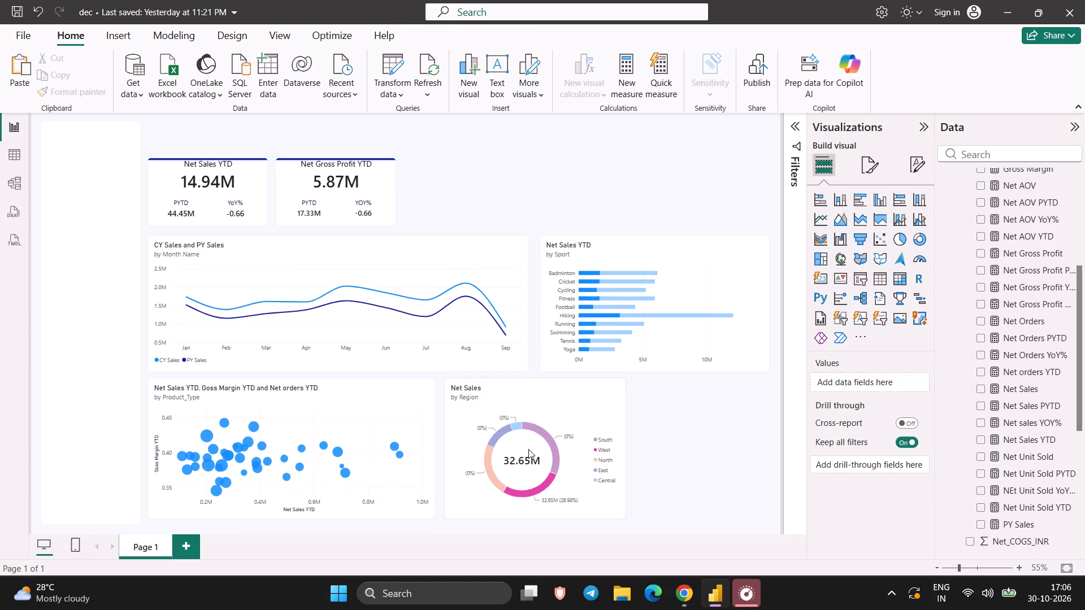
Compare the KPI cards and other charts across the donut's South, East, West and North regions again, ending with nothing selected.
left_click(502, 438)
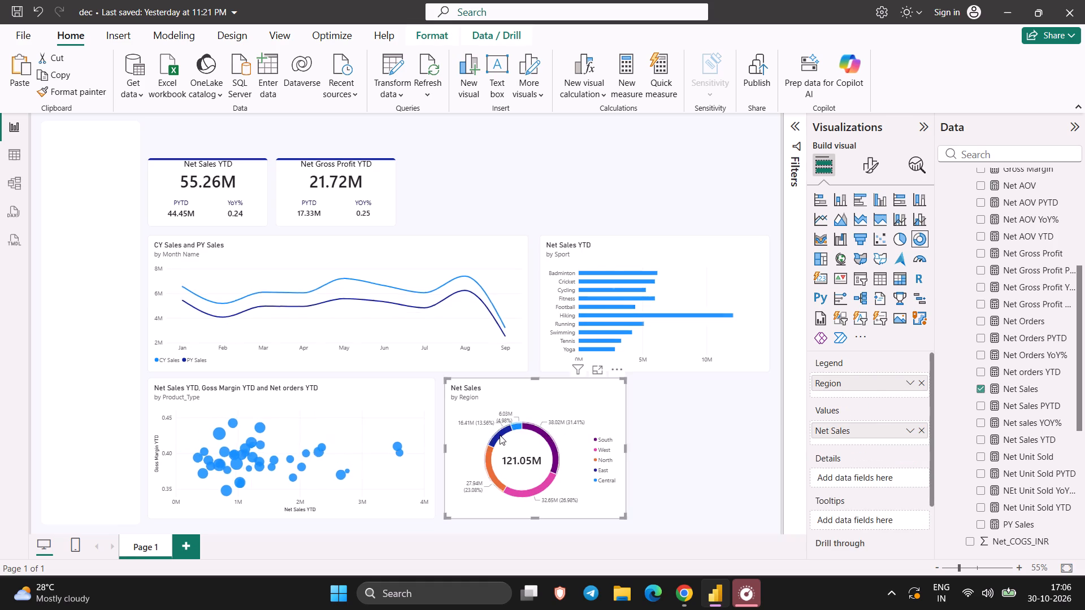
left_click(518, 425)
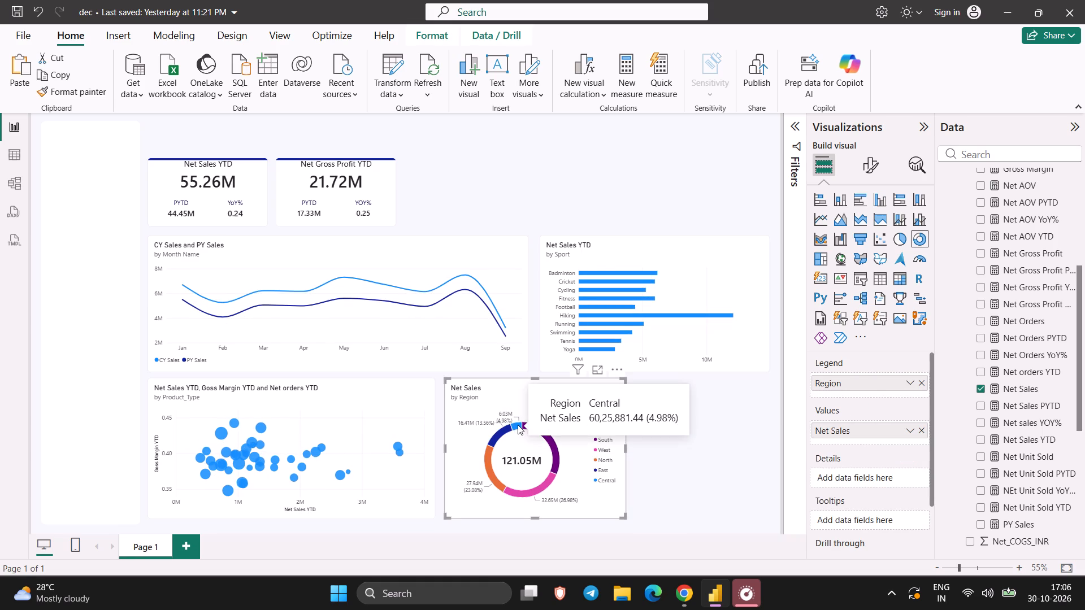
left_click(542, 428)
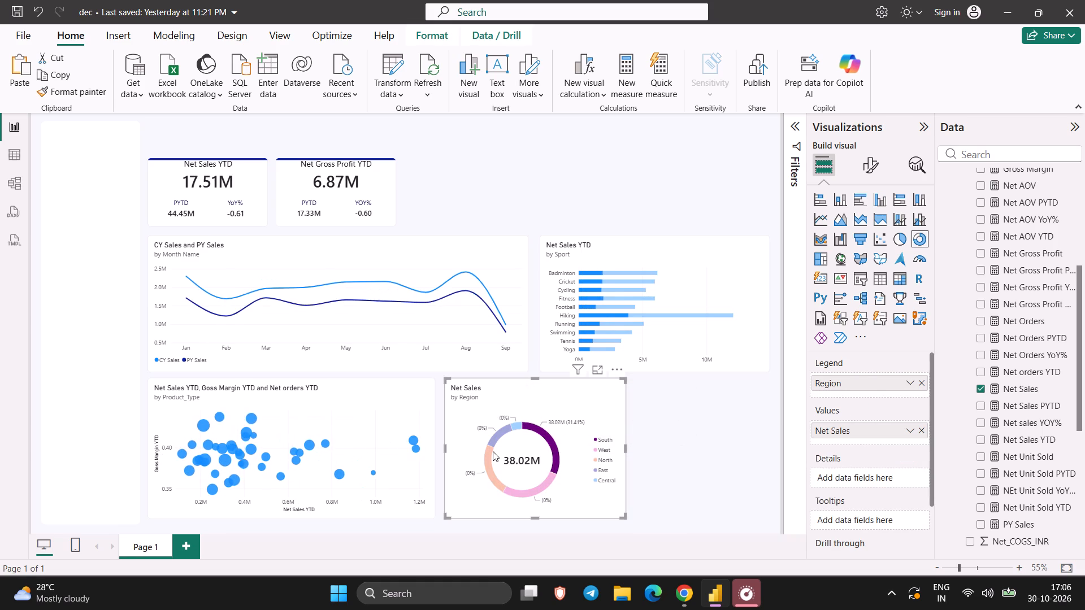
left_click(491, 449)
left_click(497, 440)
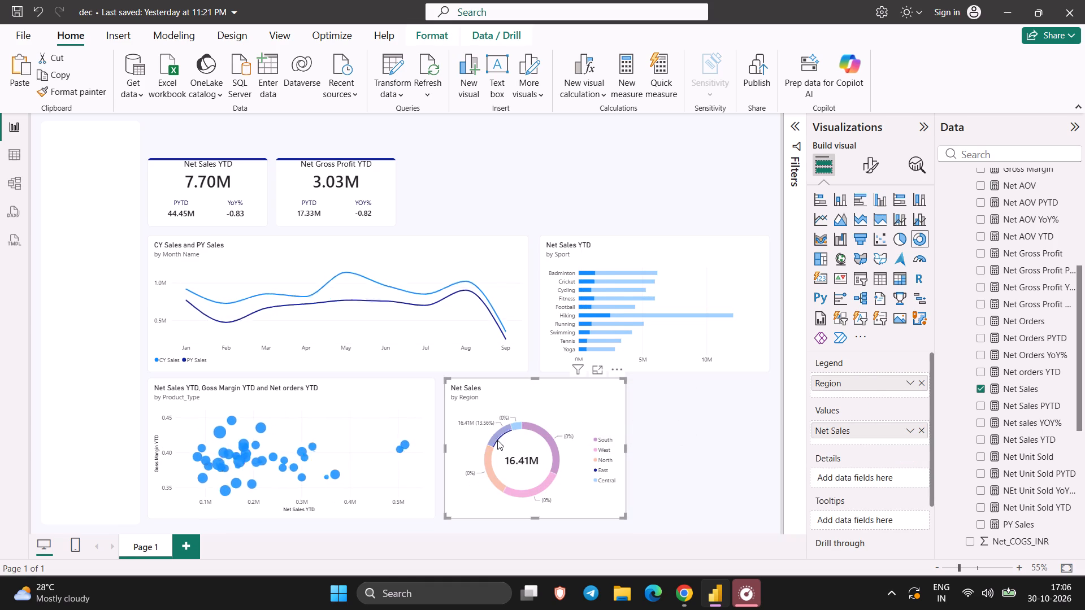
left_click(526, 495)
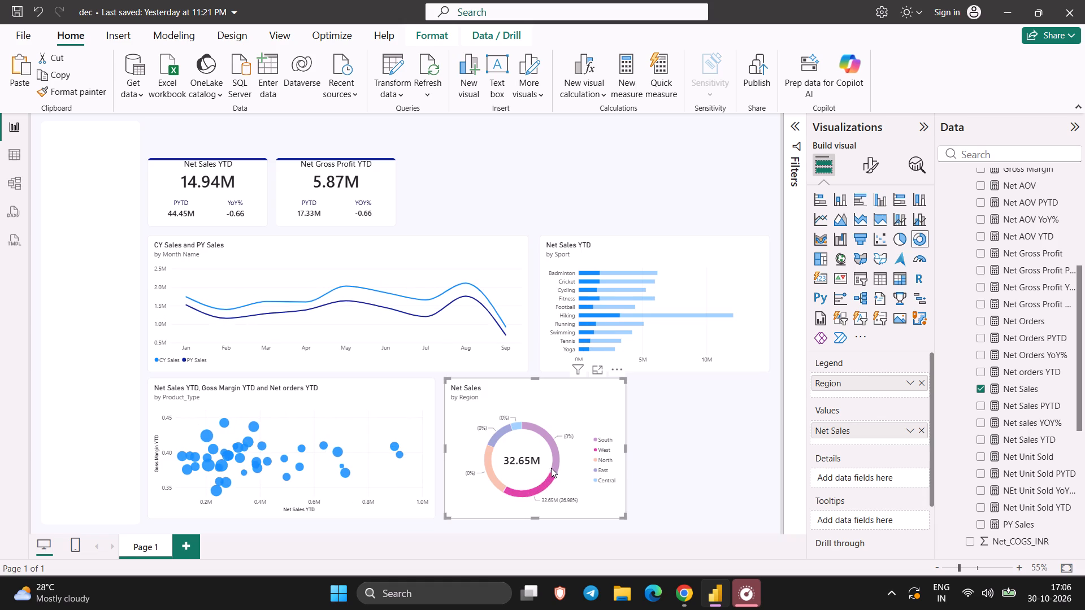
left_click(554, 459)
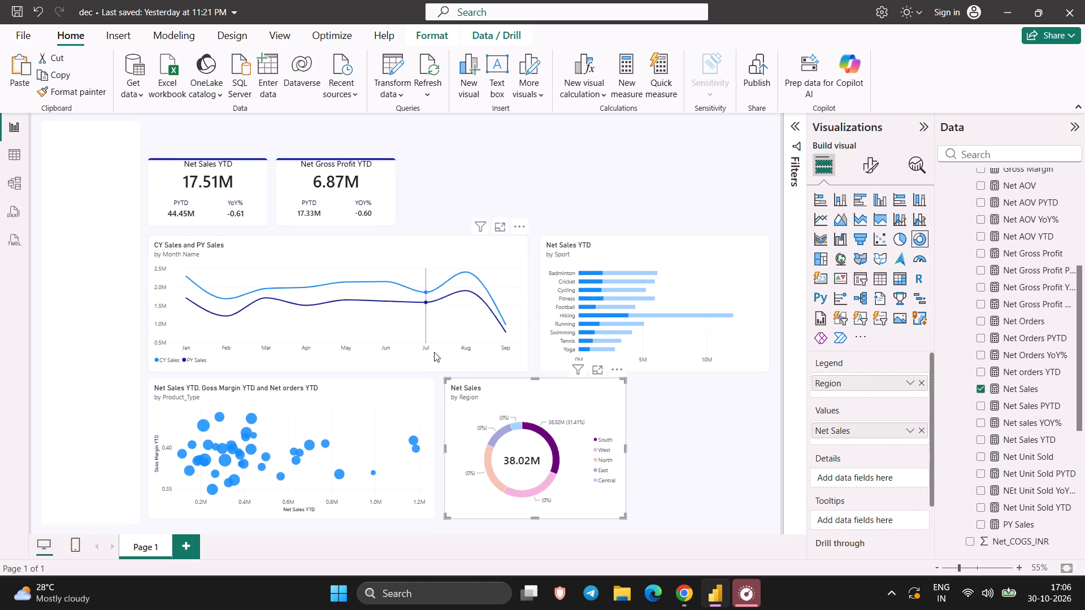
left_click(497, 438)
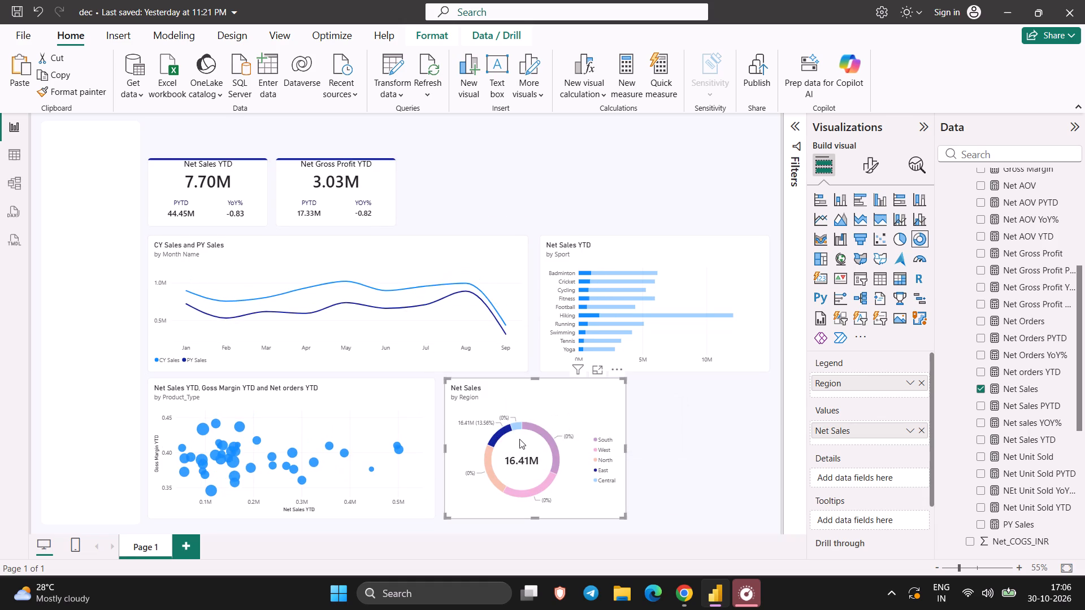
left_click(536, 437)
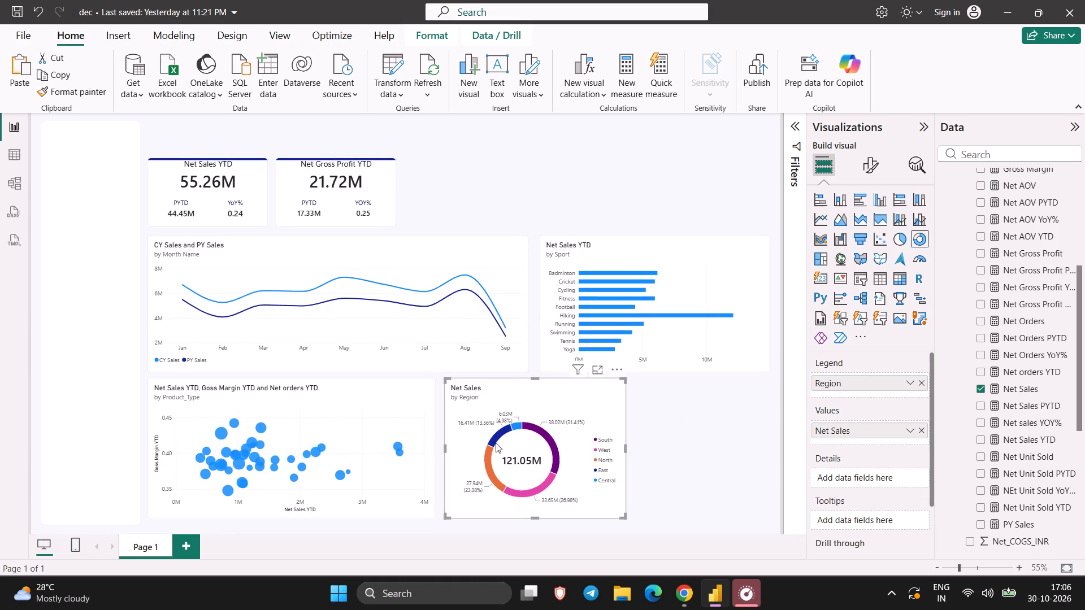
left_click(498, 433)
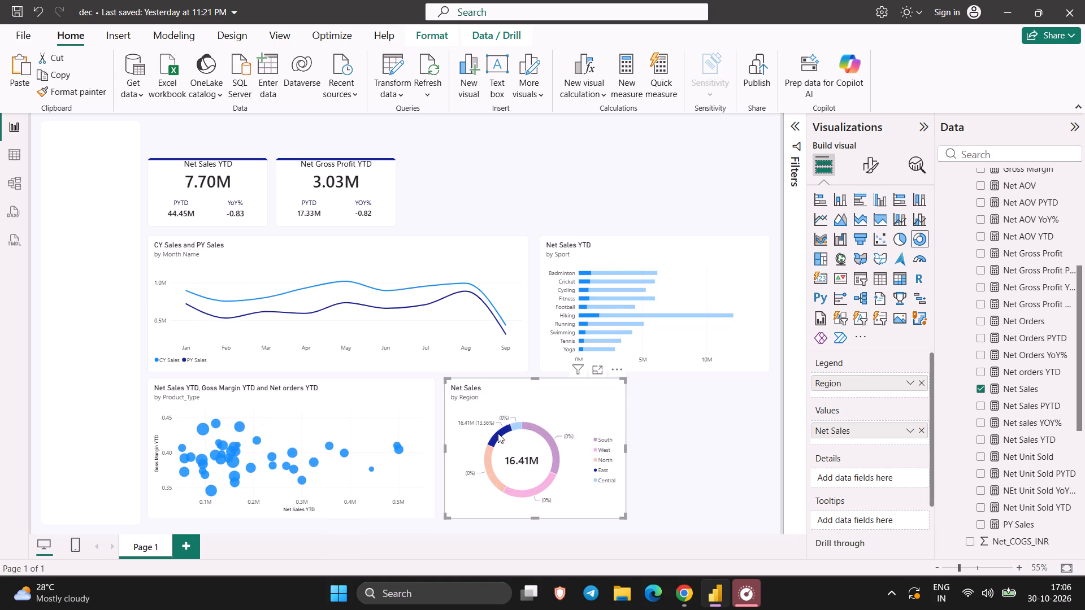
left_click(541, 432)
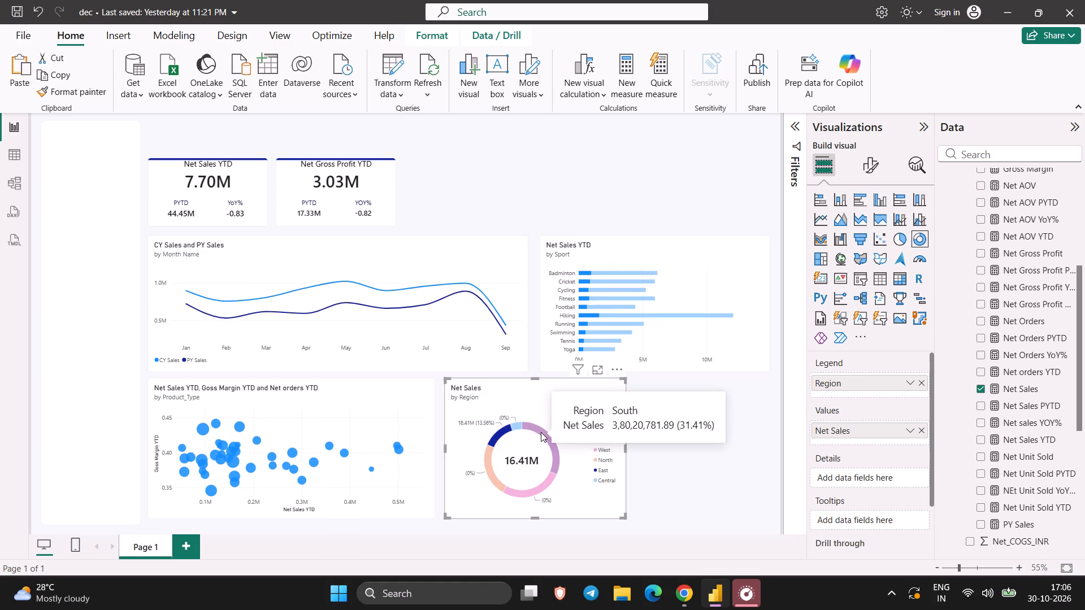
left_click(533, 494)
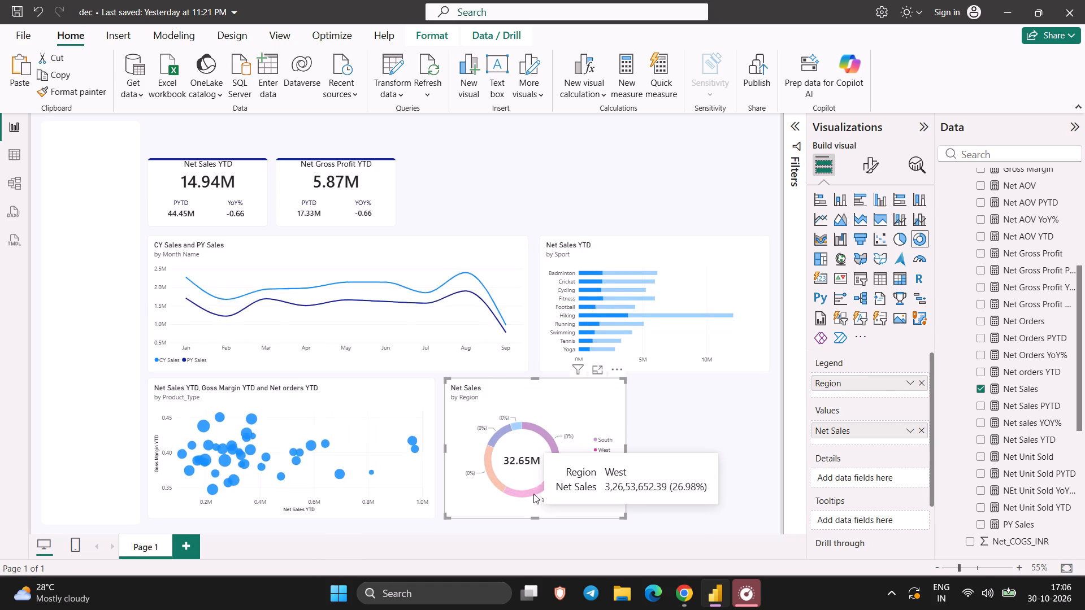
left_click(493, 473)
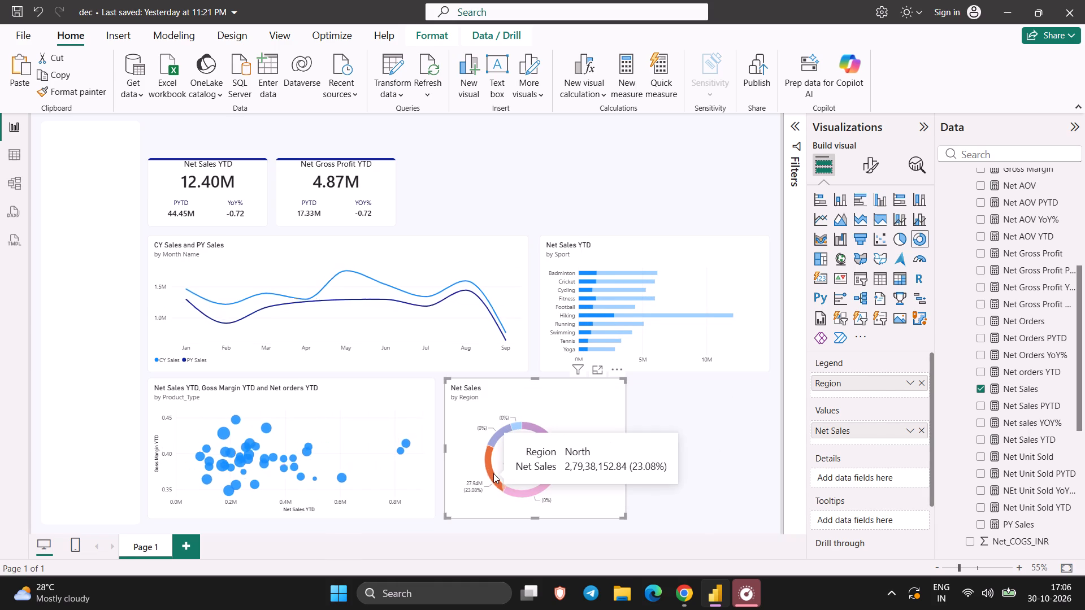
left_click(497, 434)
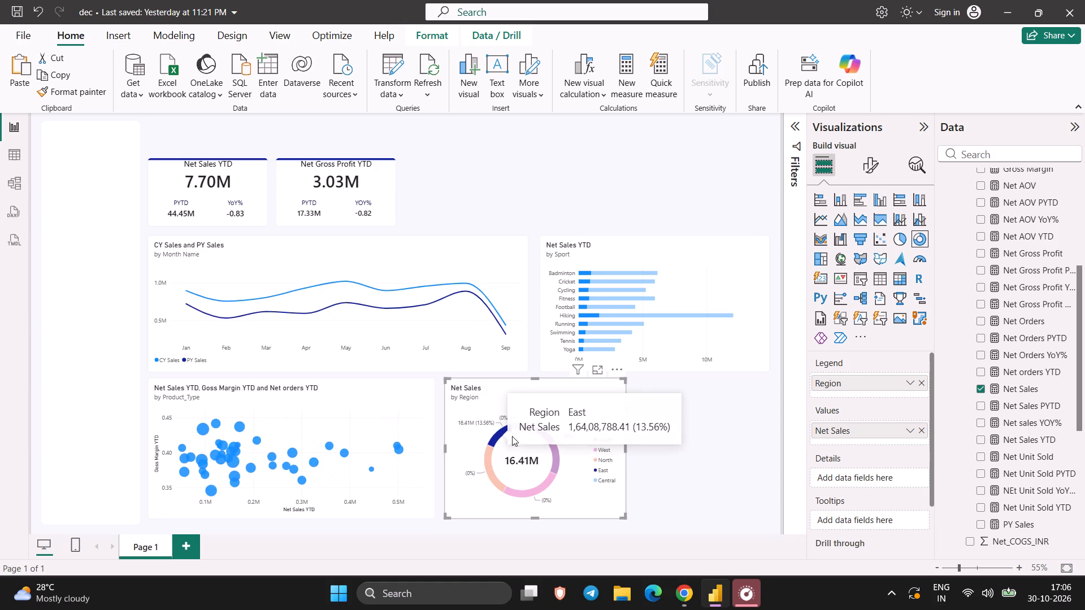
left_click(649, 469)
Examine how the visuals respond to each donut region slice, including Central, and return the page to its unfiltered view.
left_click(523, 461)
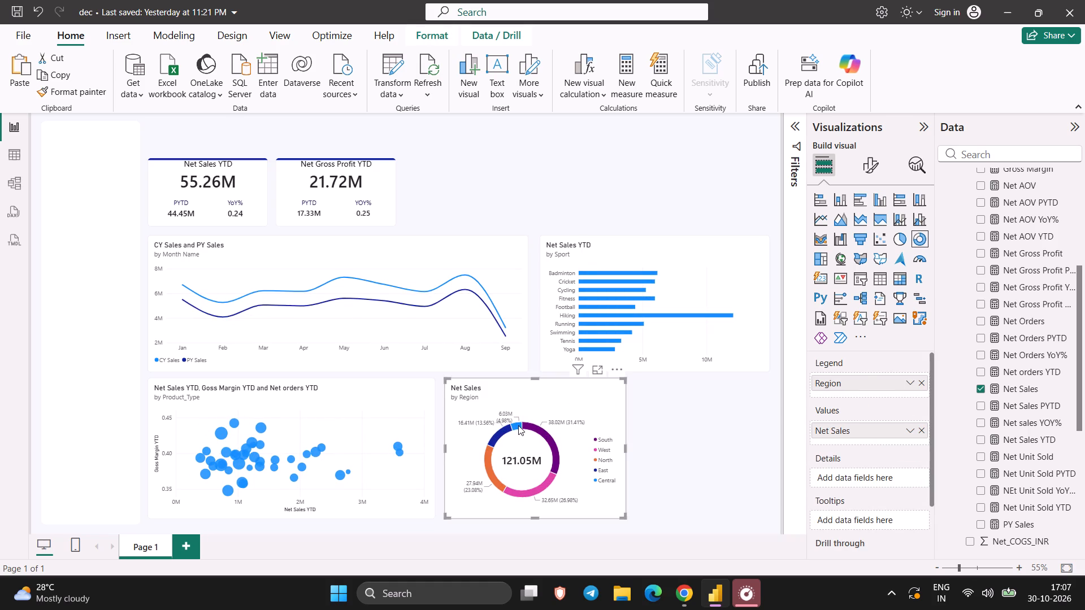
left_click(532, 428)
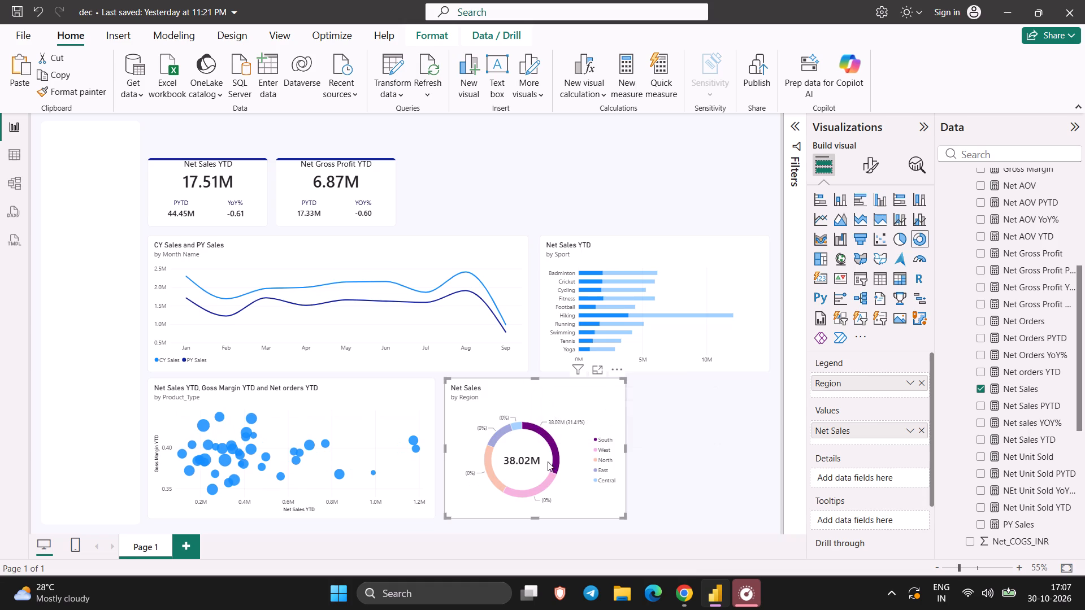
left_click(543, 481)
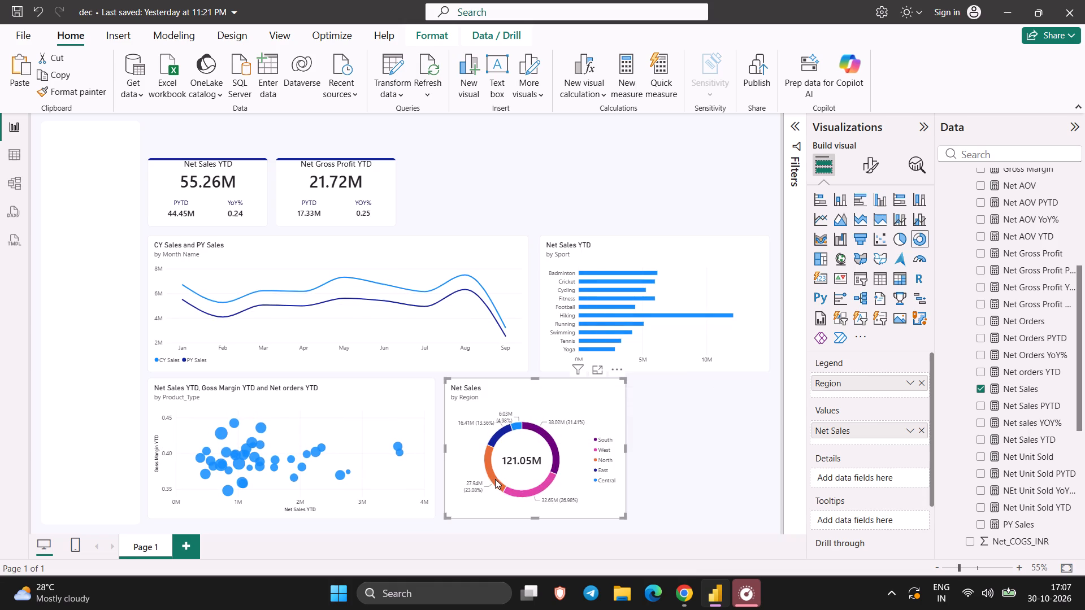
left_click(536, 491)
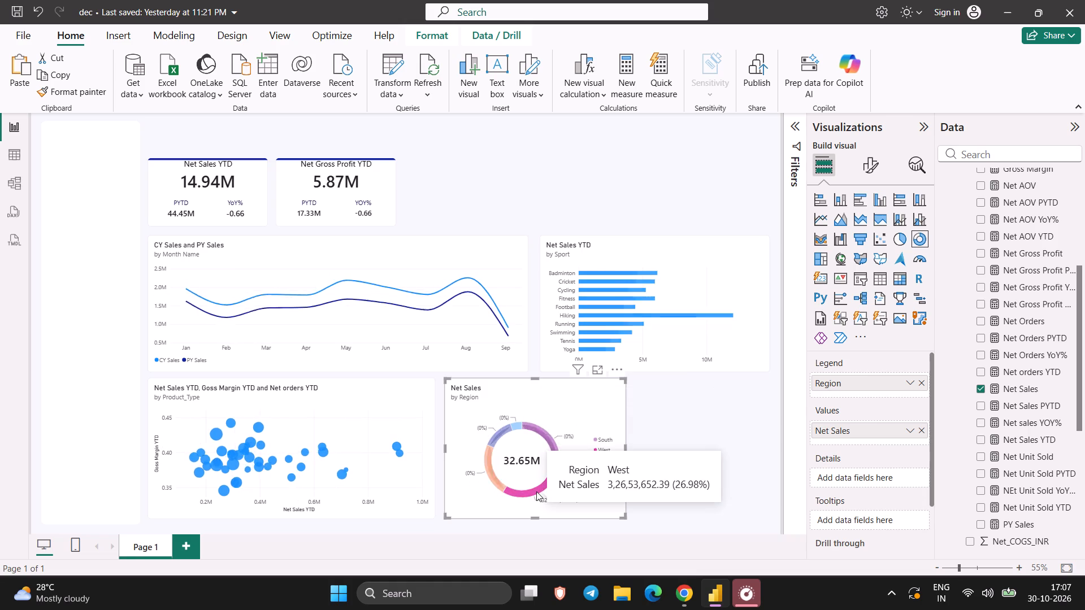
left_click(492, 477)
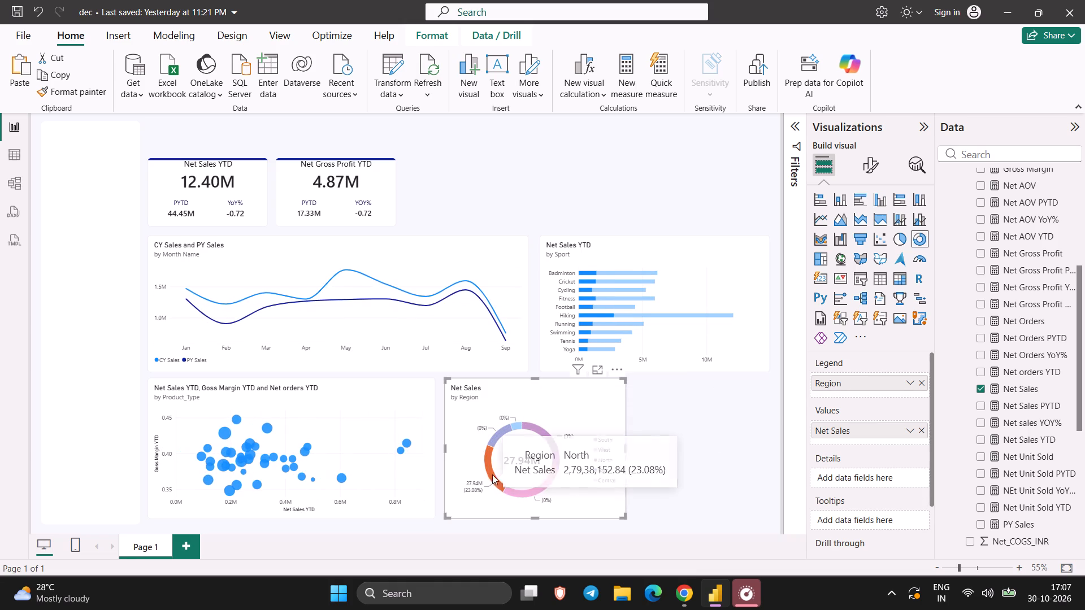
left_click(499, 437)
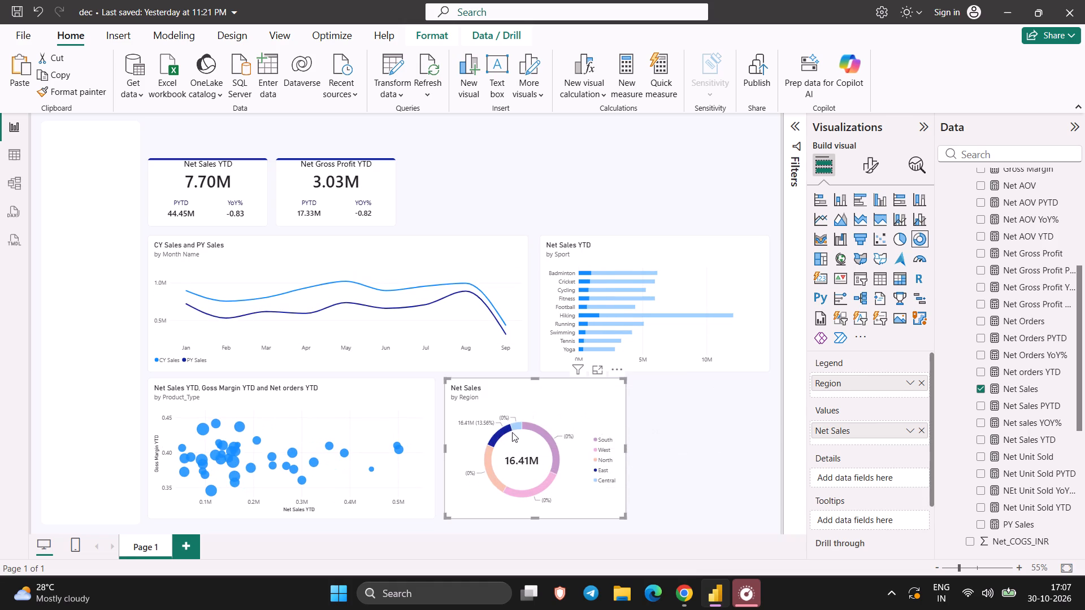
left_click(518, 424)
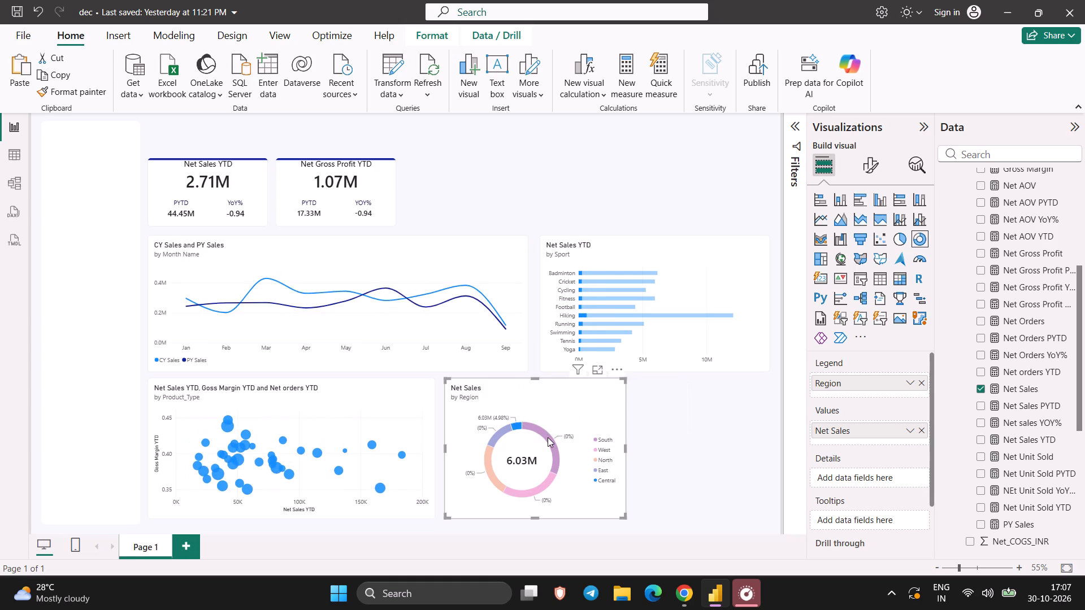
left_click(548, 437)
left_click(539, 487)
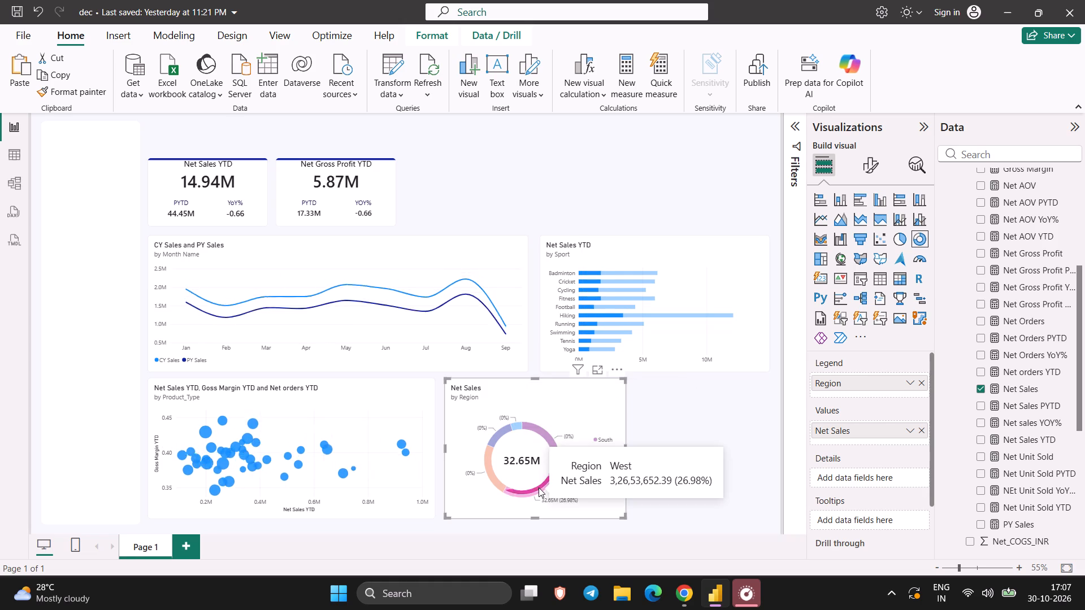
left_click(524, 456)
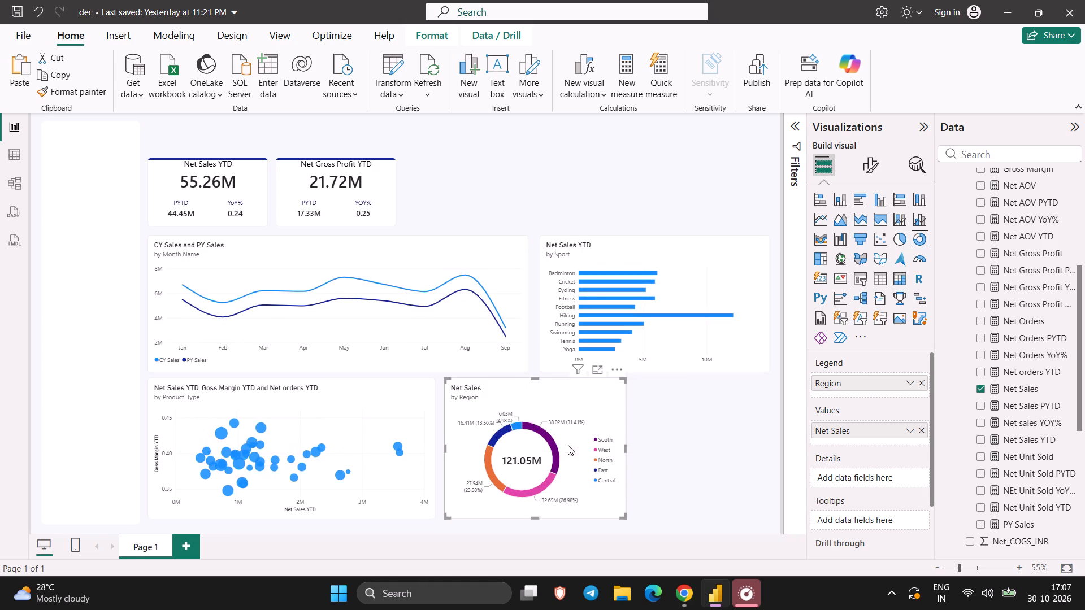
Switch to the YouTube tutorial in Chrome, skip ahead through the donut chart section to about 1:10:21, and pause it.
left_click(683, 585)
key("space")
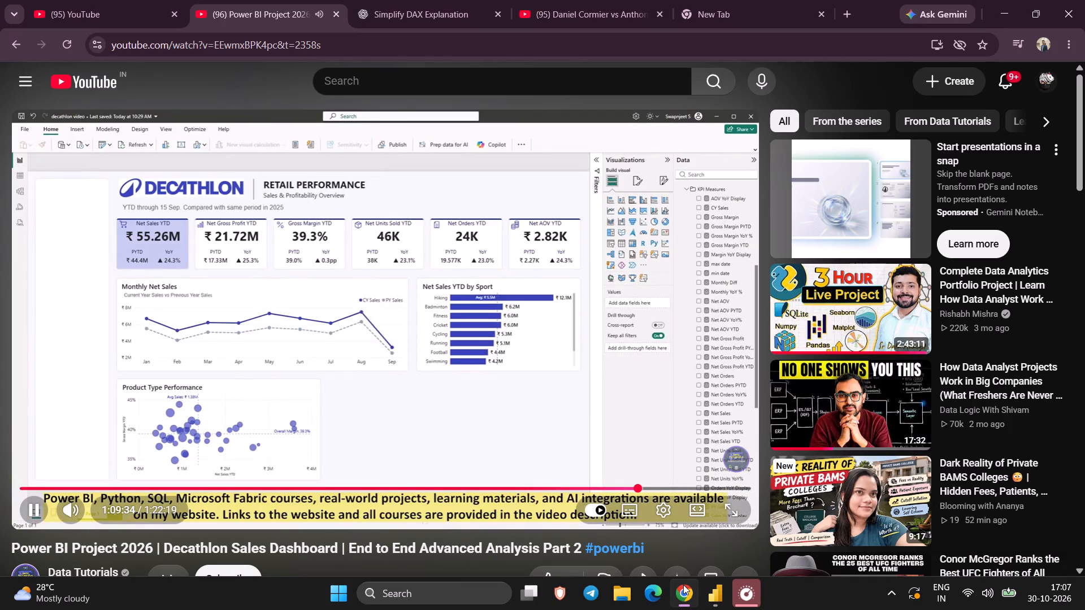
key("Right")
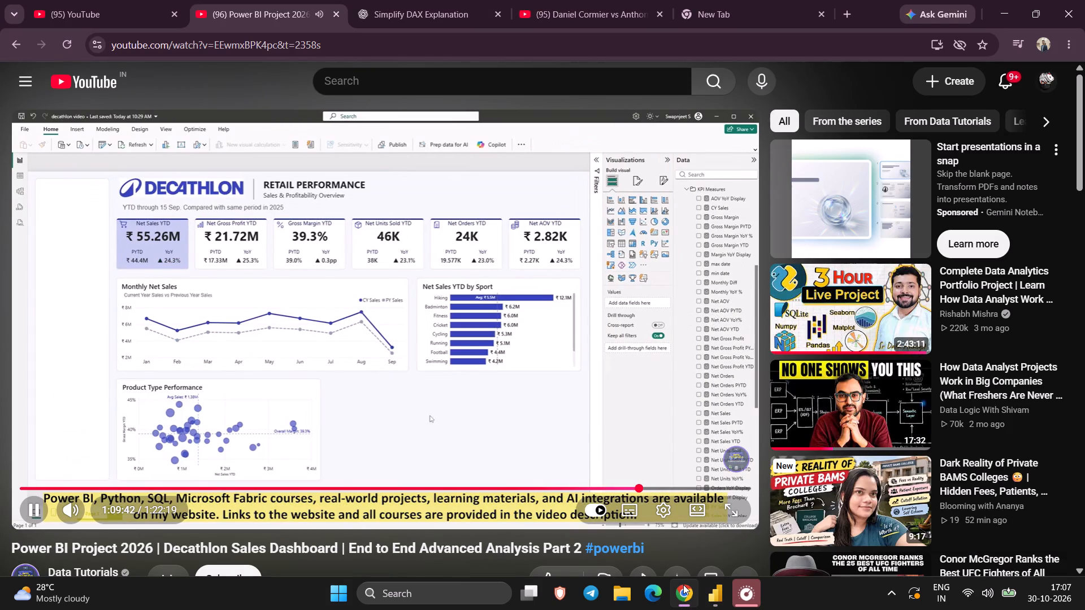
key("Right")
key("Right")
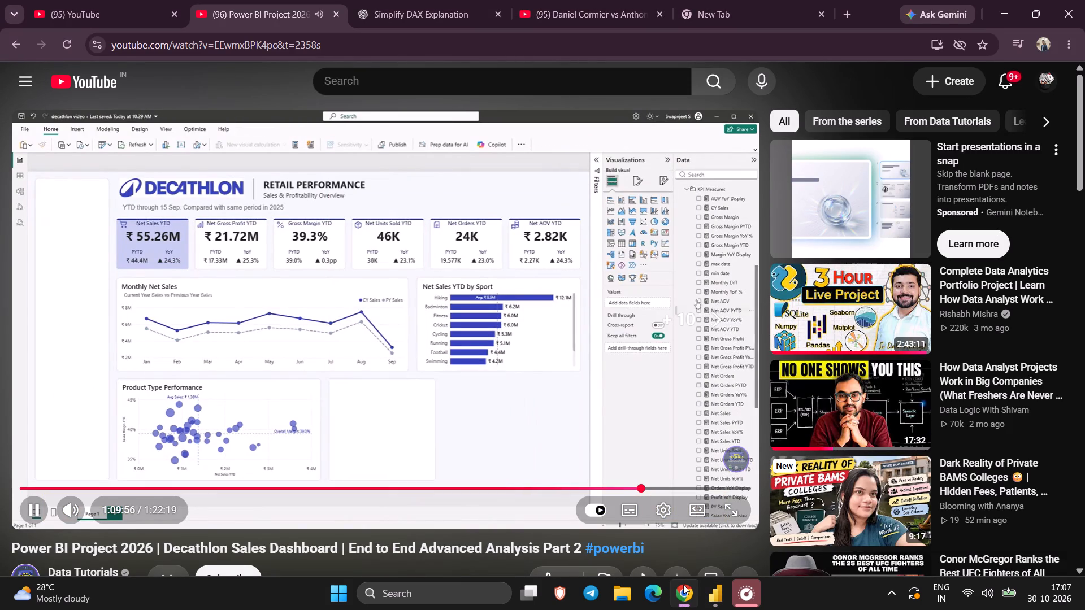
key("Right")
key("Right")
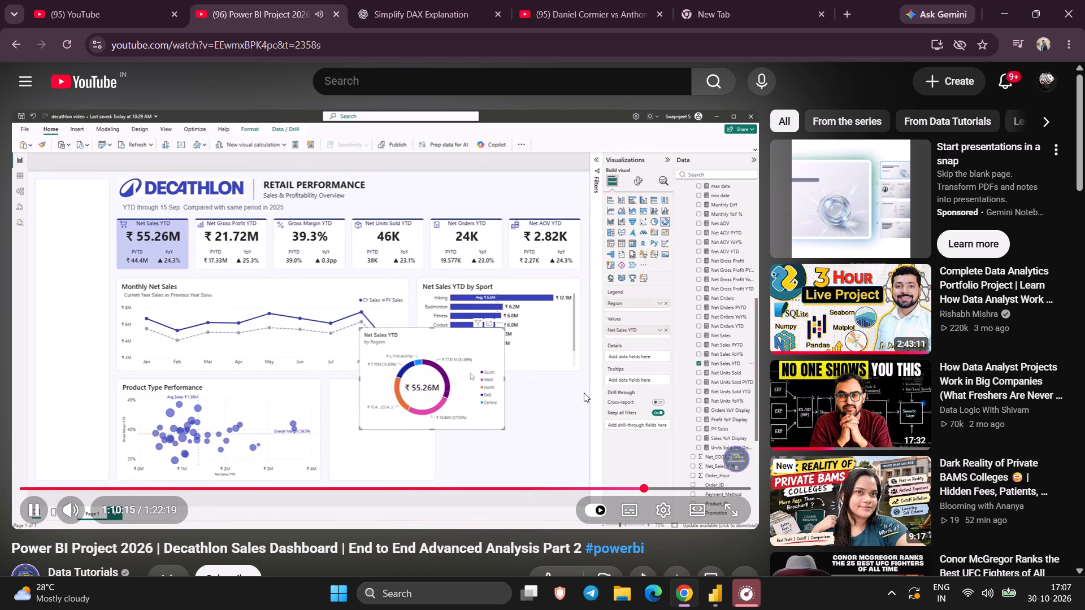
key("Right")
key("space")
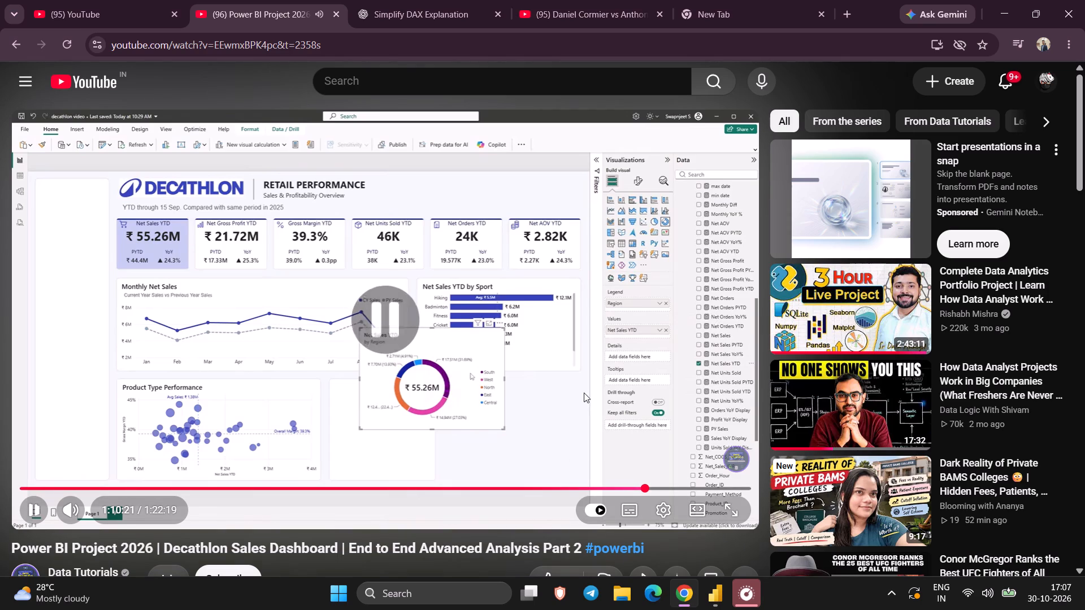